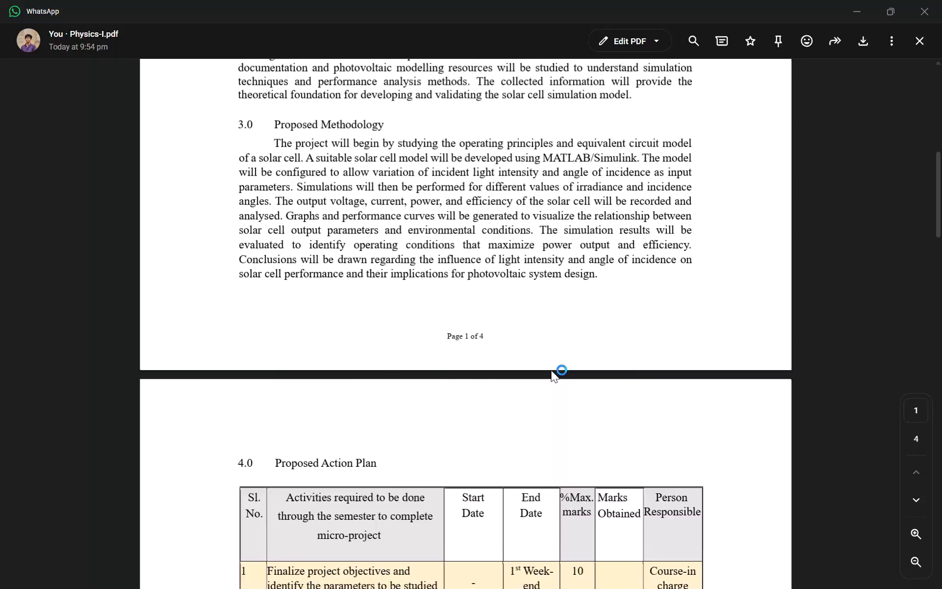
# Enable editing for the Physics-1 document in Word, which is open in Protected View at the Proposed Action Plan table.
pyautogui.scroll(-6, 551, 370)
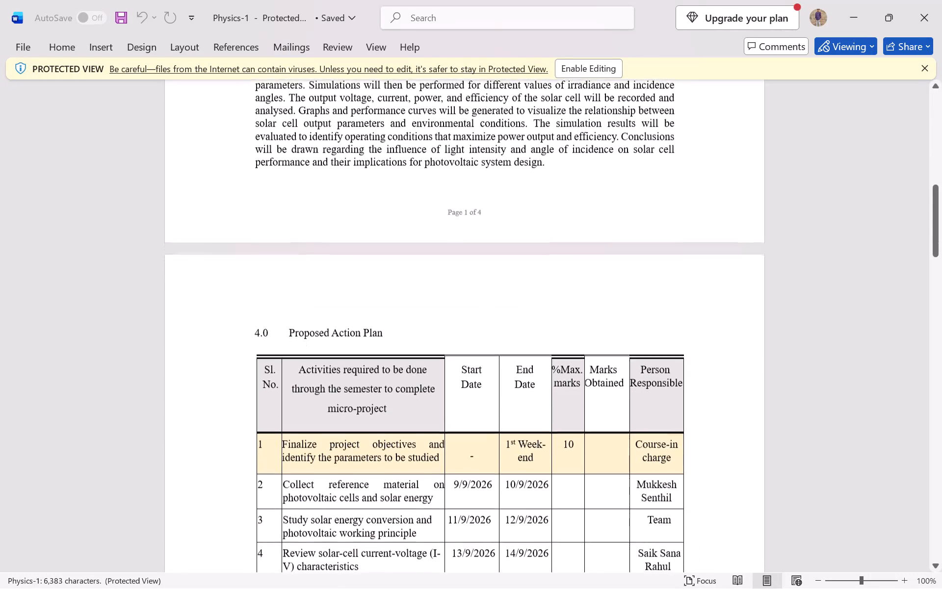
pyautogui.scroll(-1, 551, 370)
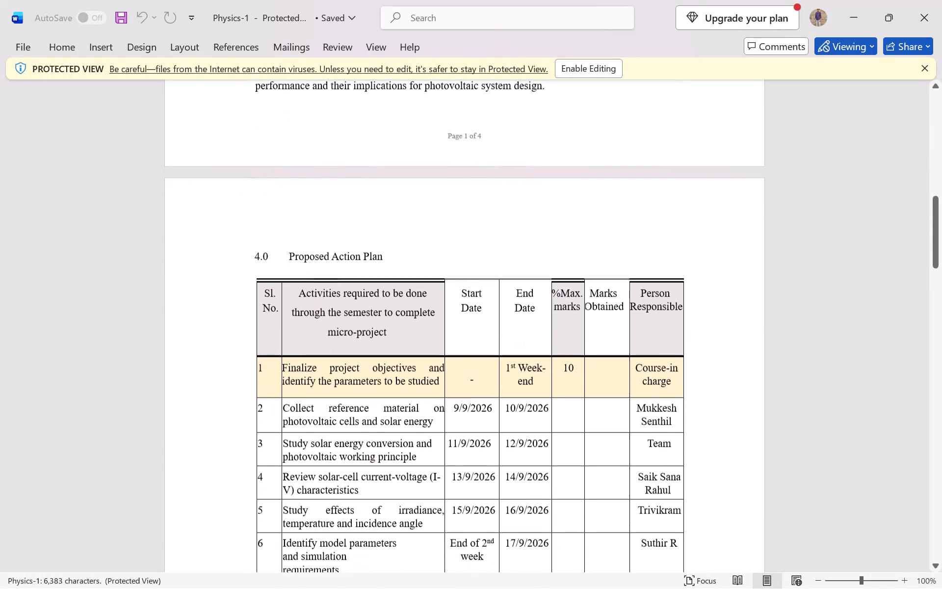
pyautogui.moveTo(670, 456); pyautogui.dragTo(319, 295)
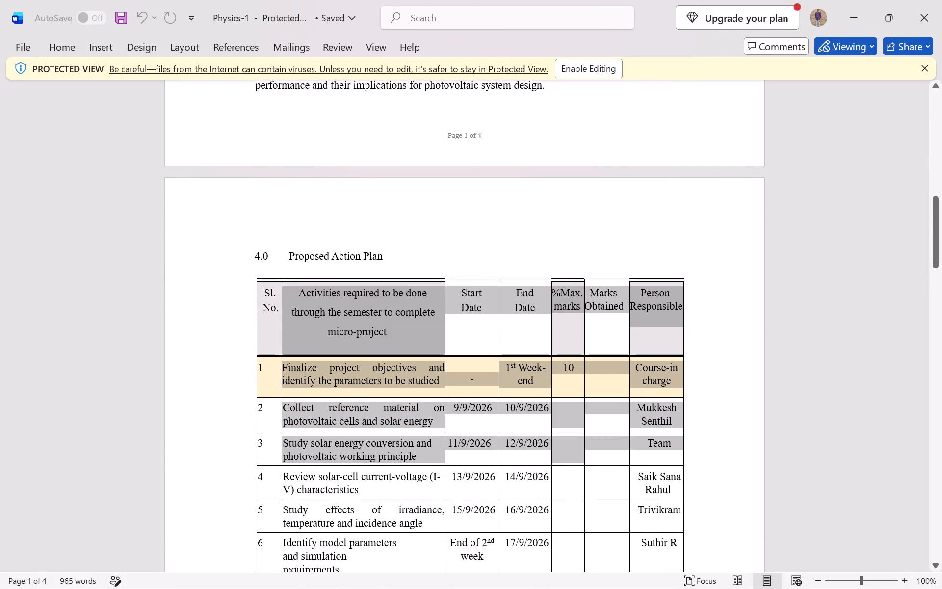
pyautogui.moveTo(319, 295); pyautogui.dragTo(295, 282)
pyautogui.click(597, 72)
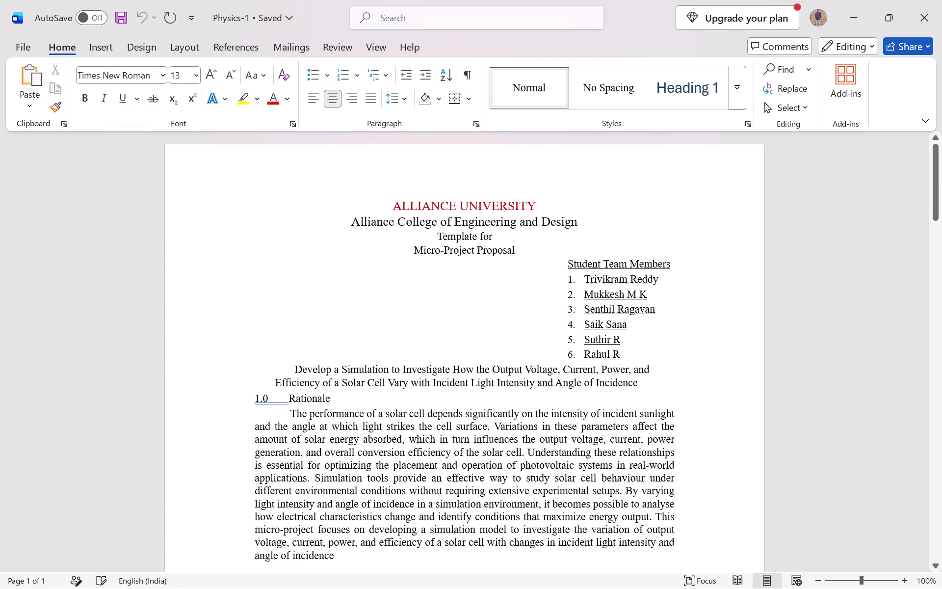
# Apply All Borders to the header row and rows 1 to 3 of the Proposed Action Plan table.
pyautogui.scroll(-6, 442, 325)
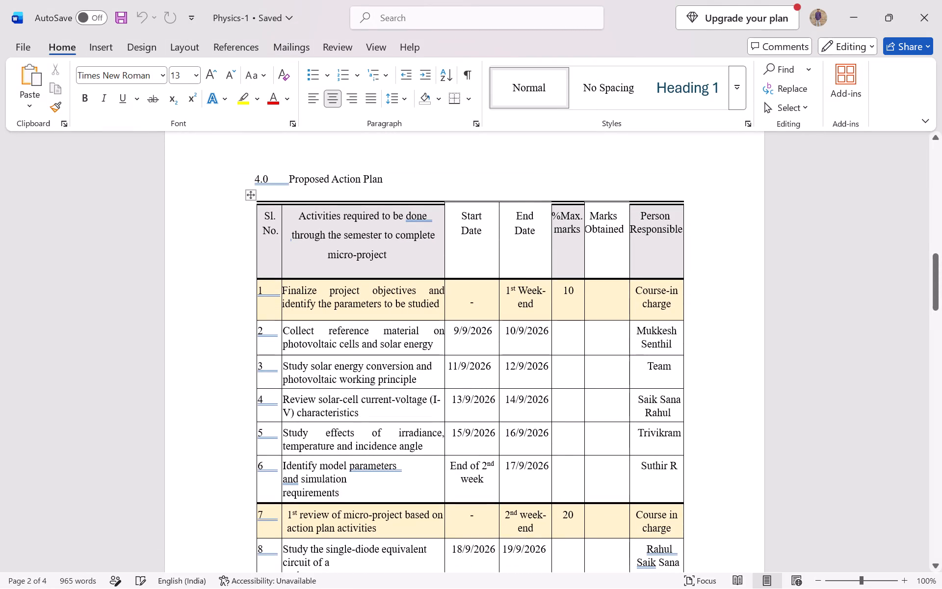
pyautogui.moveTo(671, 380); pyautogui.dragTo(269, 197)
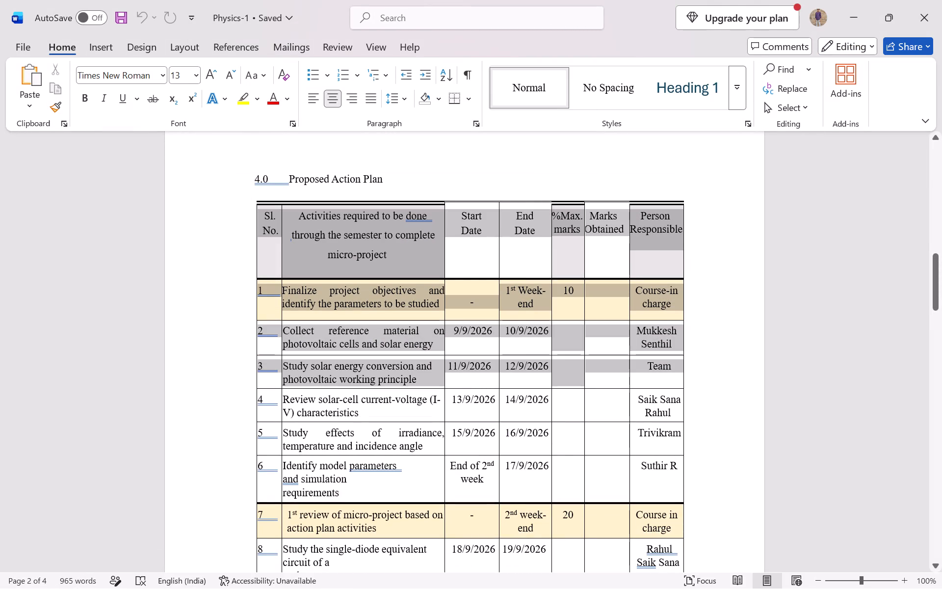
pyautogui.moveTo(269, 197); pyautogui.dragTo(266, 198)
pyautogui.click(427, 246)
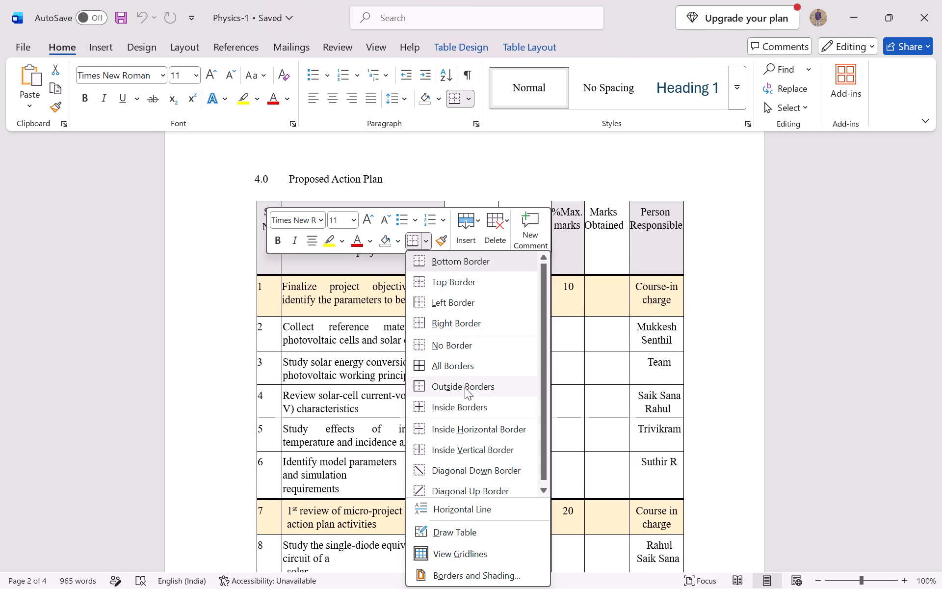
pyautogui.click(472, 369)
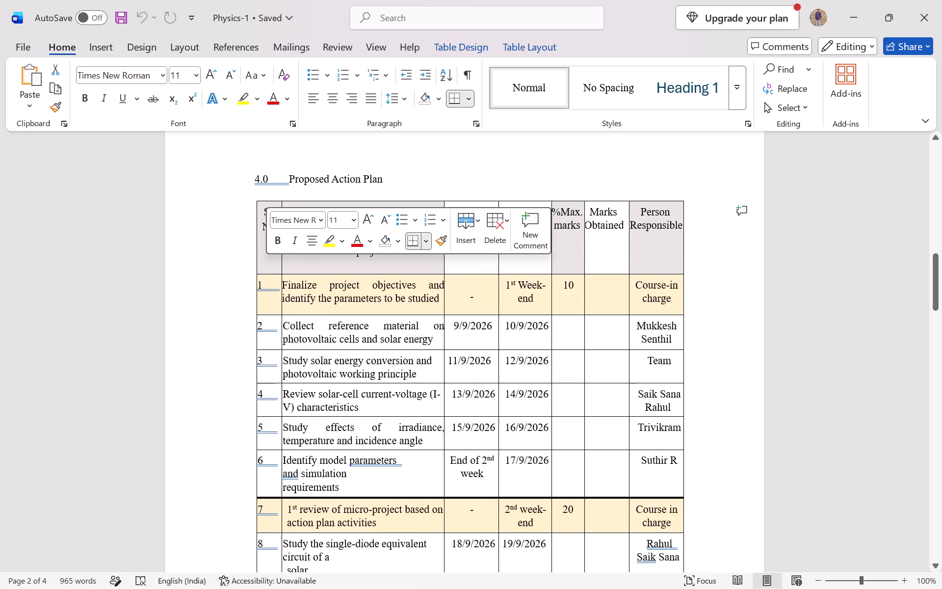
# Apply All Borders to rows 18 to 23 of the action plan table, from the 3rd review row down.
pyautogui.scroll(-4, 472, 369)
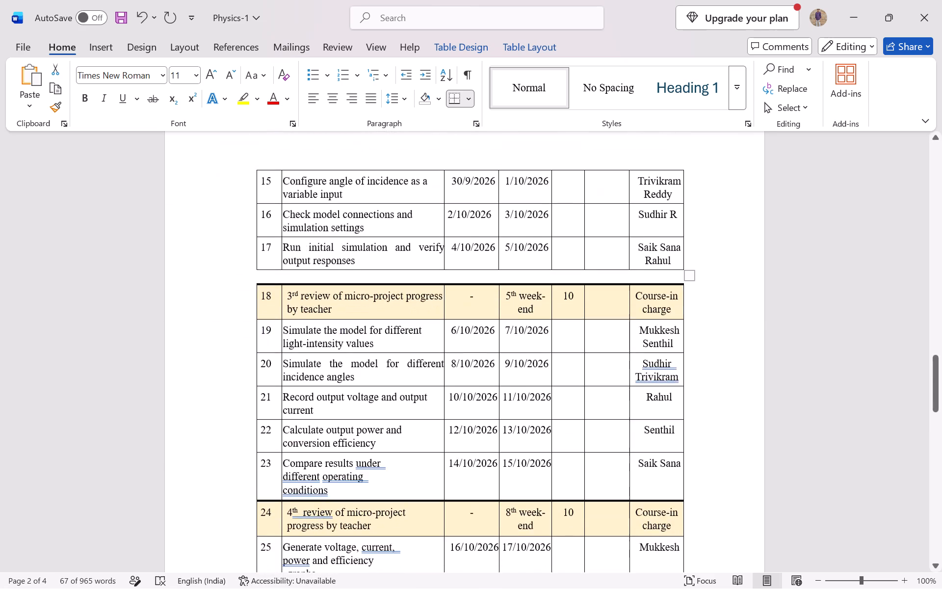
pyautogui.scroll(-1, 472, 369)
pyautogui.moveTo(656, 527); pyautogui.dragTo(248, 311)
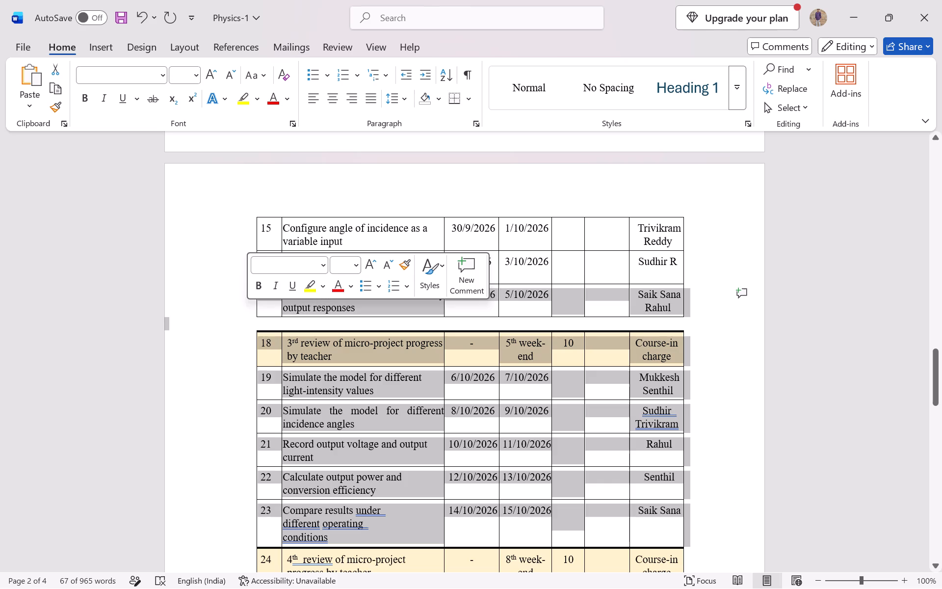
pyautogui.click(233, 376)
pyautogui.moveTo(668, 535); pyautogui.dragTo(426, 428)
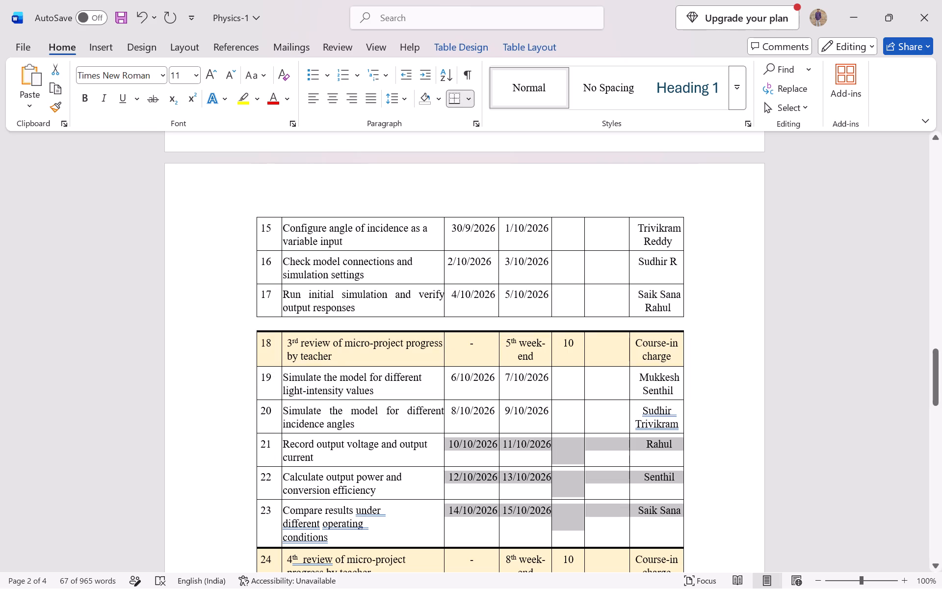
pyautogui.moveTo(426, 428); pyautogui.dragTo(264, 336)
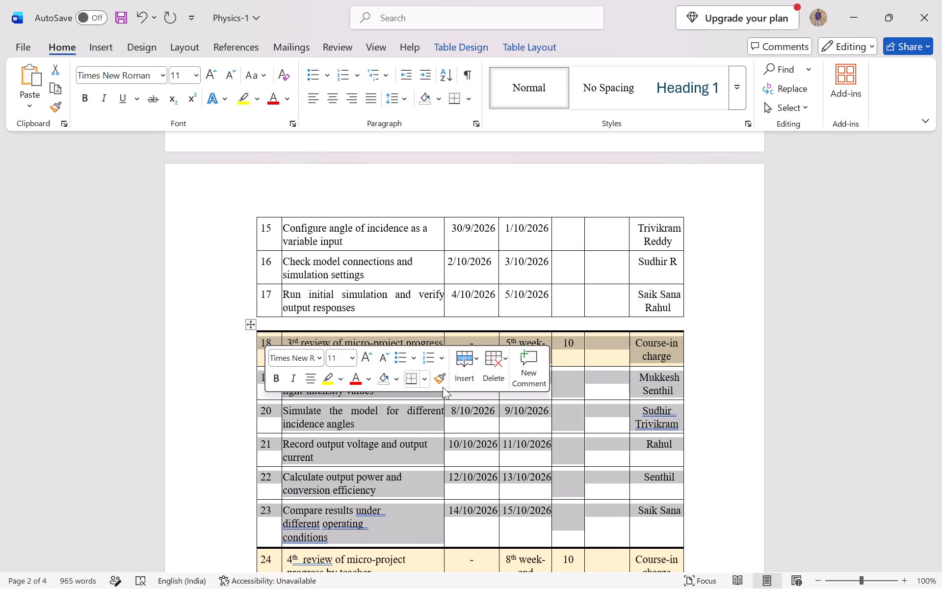
pyautogui.click(419, 378)
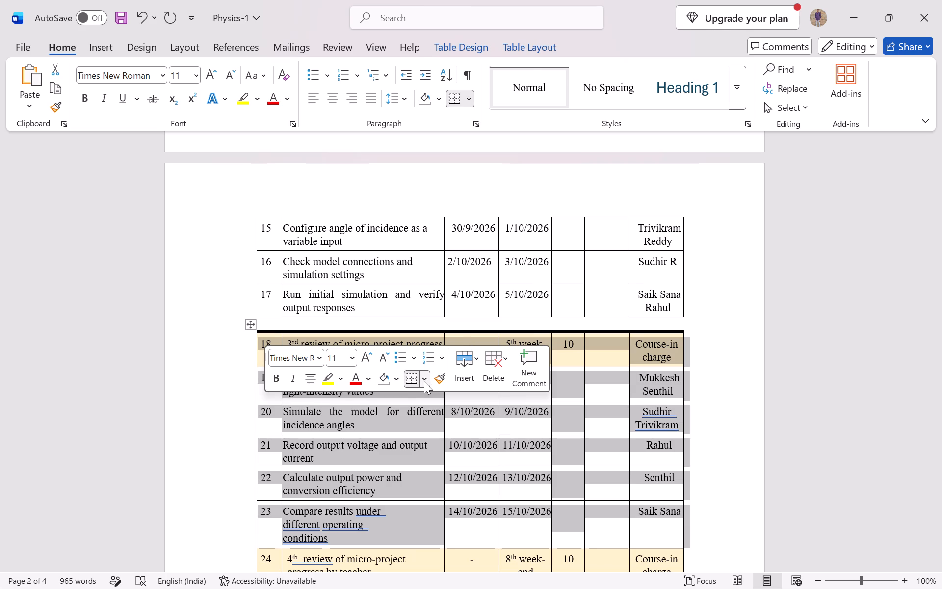
pyautogui.click(424, 381)
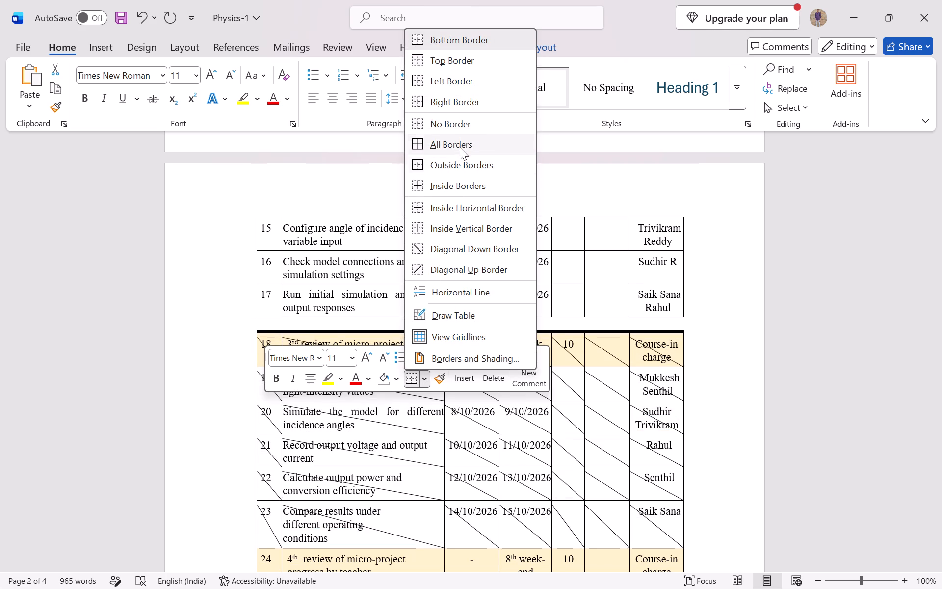
pyautogui.click(460, 146)
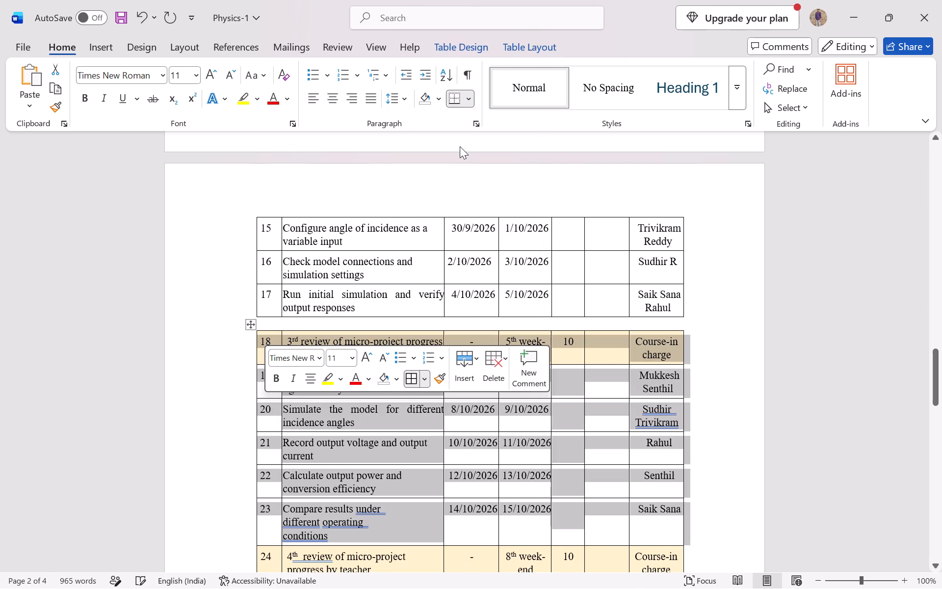
# Apply All Borders to rows 11 to 14 of the action plan table, around the 2nd review row.
pyautogui.scroll(2, 540, 188)
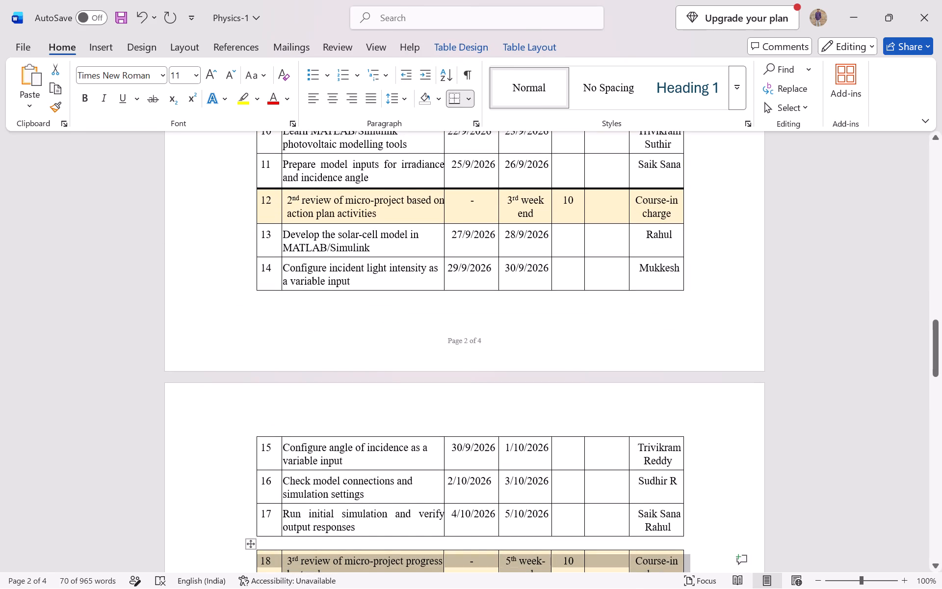
pyautogui.moveTo(665, 286); pyautogui.dragTo(354, 161)
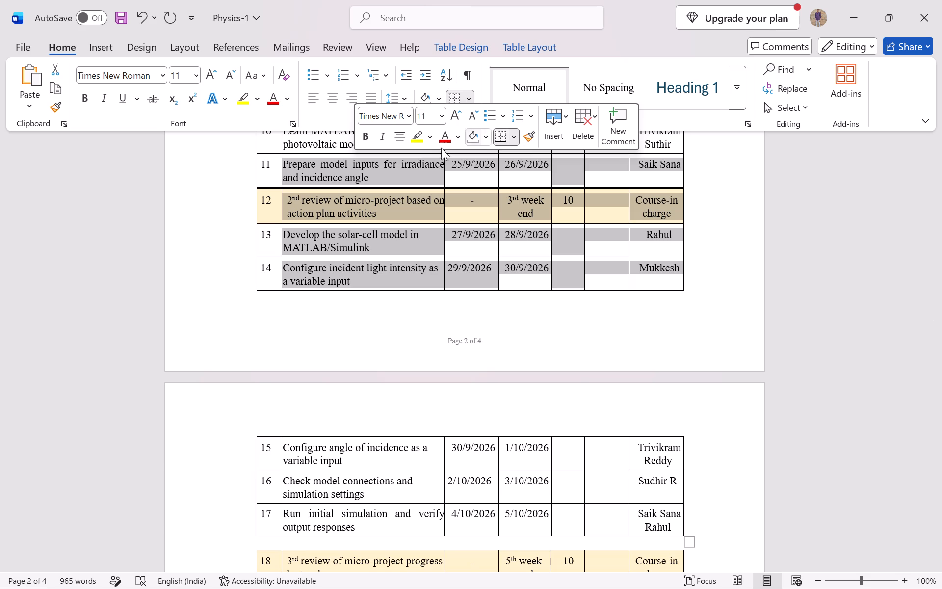
pyautogui.moveTo(266, 182); pyautogui.dragTo(643, 290)
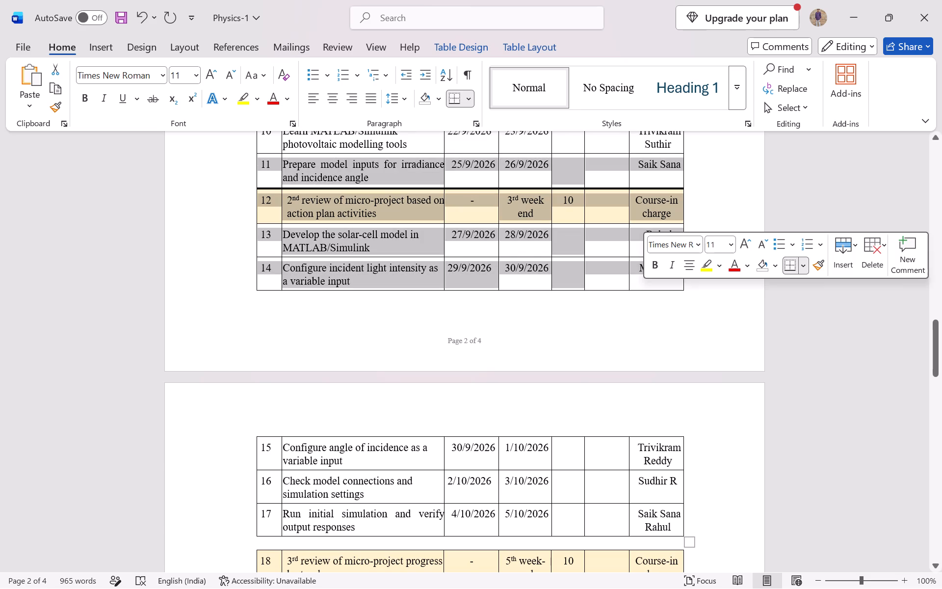
pyautogui.click(806, 265)
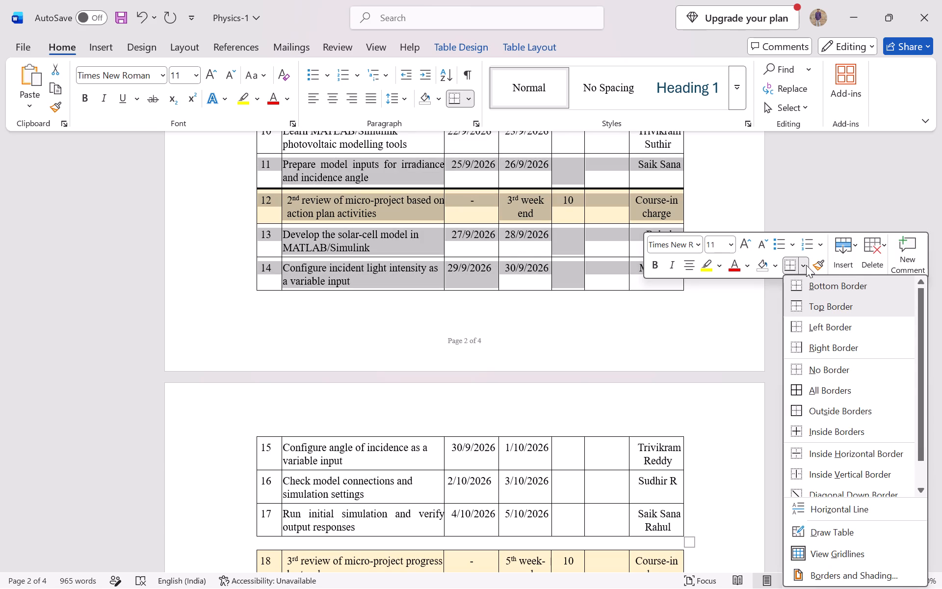
pyautogui.click(842, 394)
# Apply All Borders to rows 28 to 31 of the action plan table, around the 5th review row.
pyautogui.scroll(-5, 842, 394)
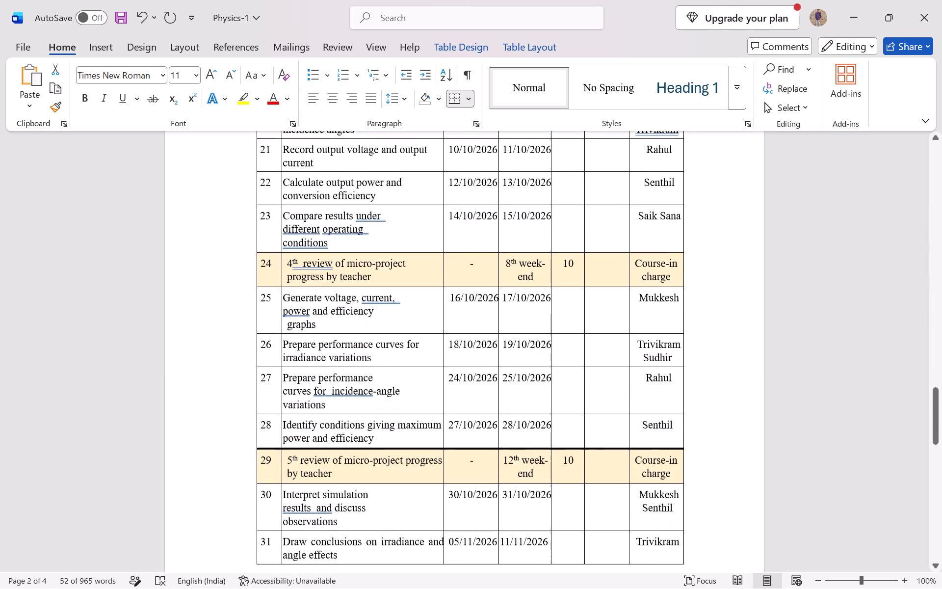
pyautogui.moveTo(663, 555); pyautogui.dragTo(426, 452)
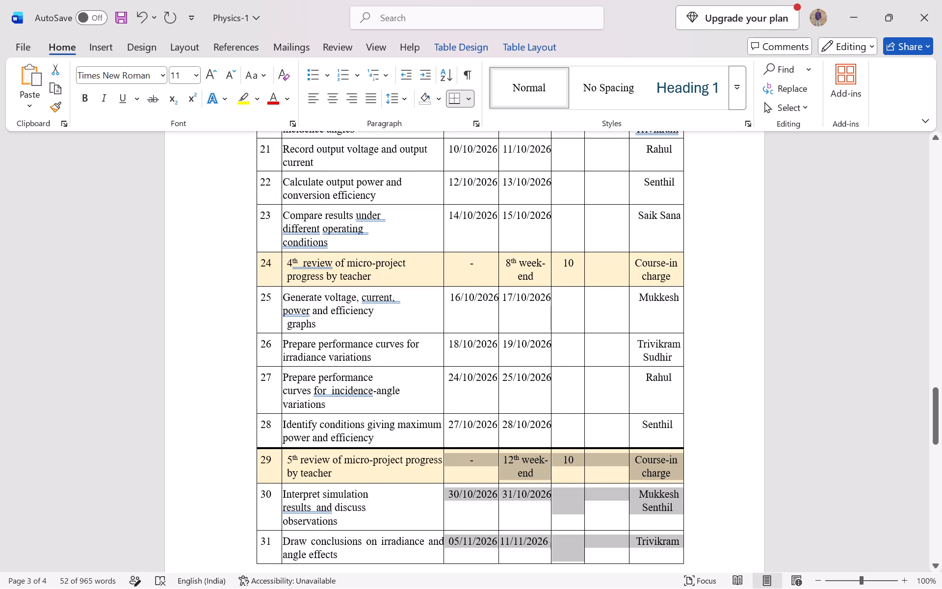
pyautogui.moveTo(426, 452); pyautogui.dragTo(326, 426)
pyautogui.moveTo(661, 554); pyautogui.dragTo(561, 541)
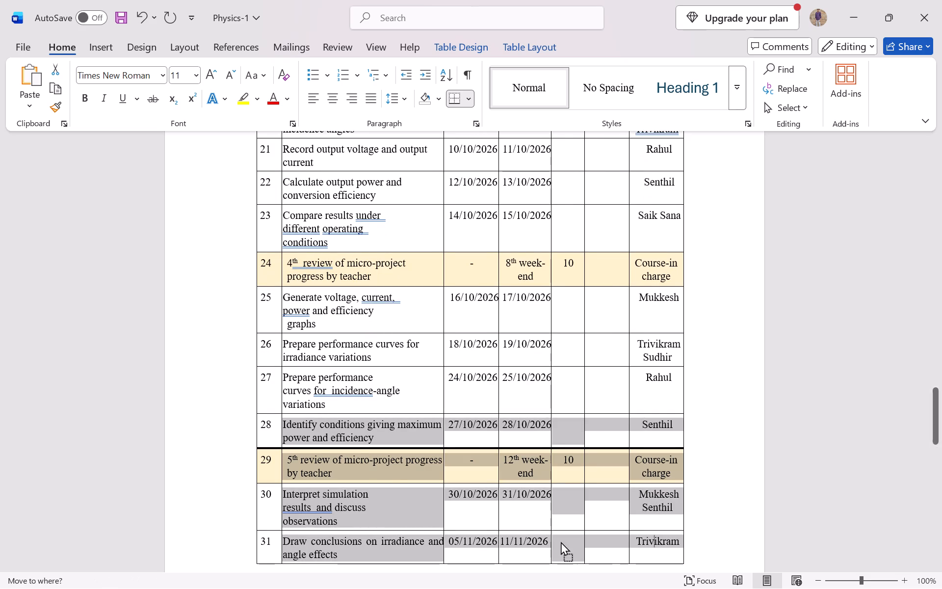
pyautogui.moveTo(561, 541); pyautogui.dragTo(292, 428)
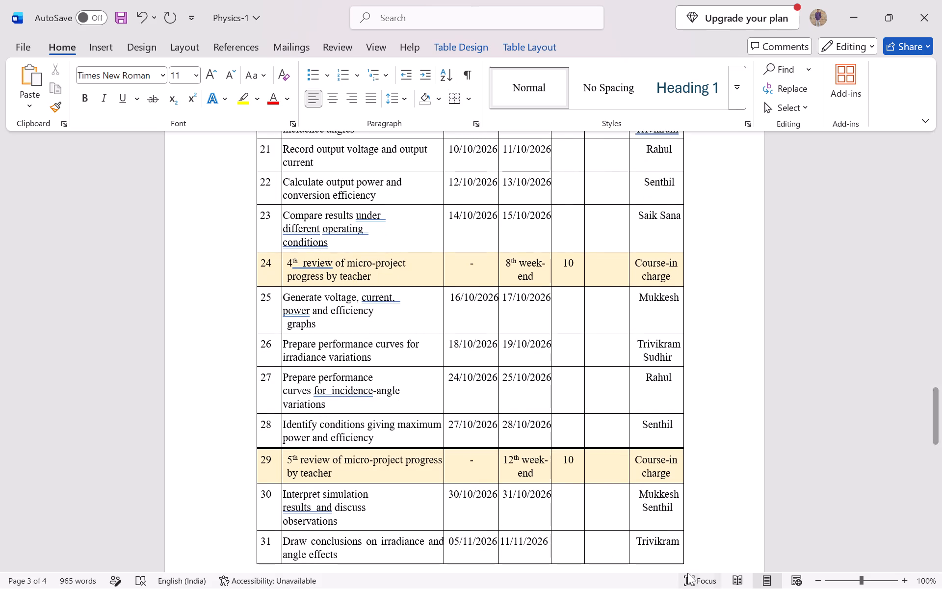
pyautogui.moveTo(667, 550); pyautogui.dragTo(263, 430)
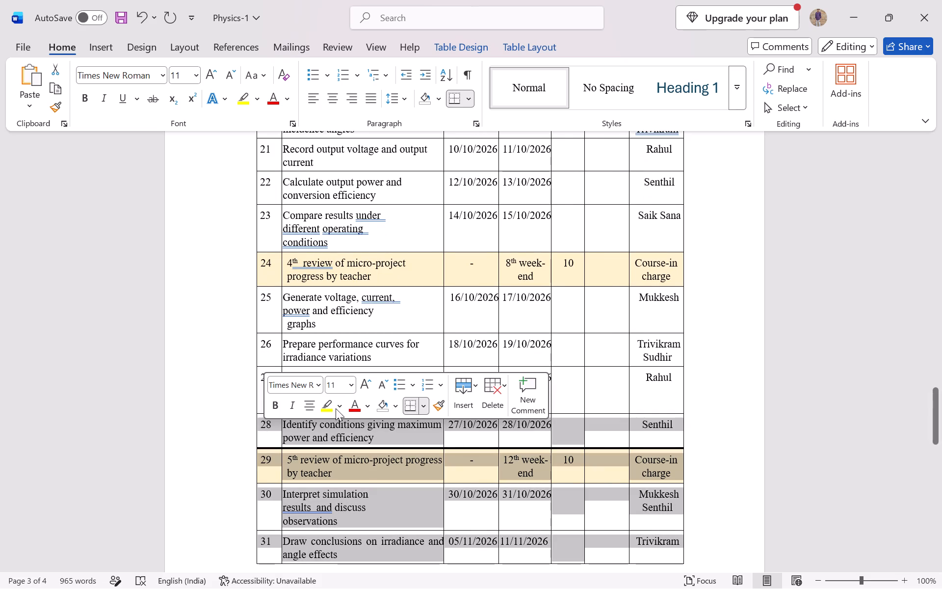
pyautogui.click(426, 408)
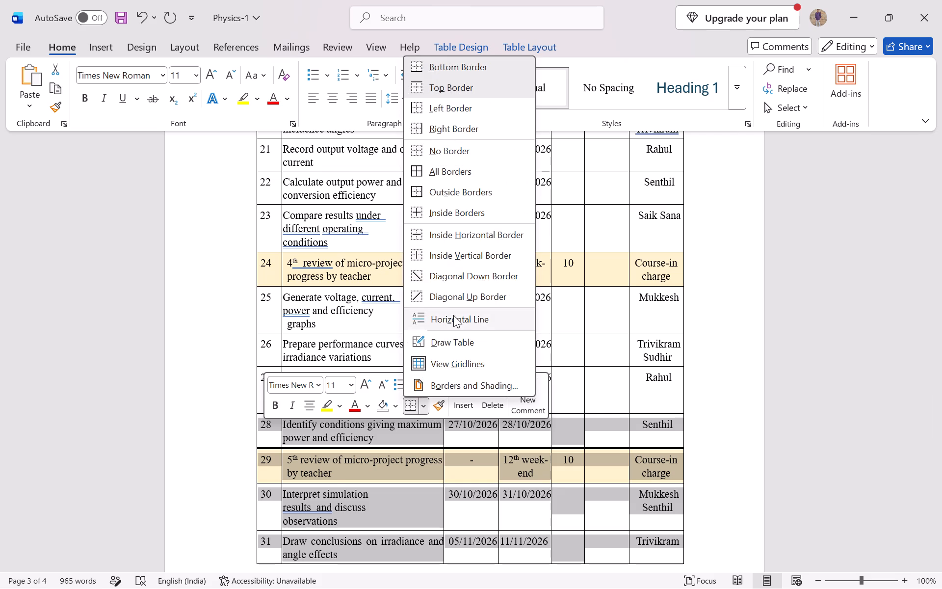
pyautogui.click(452, 176)
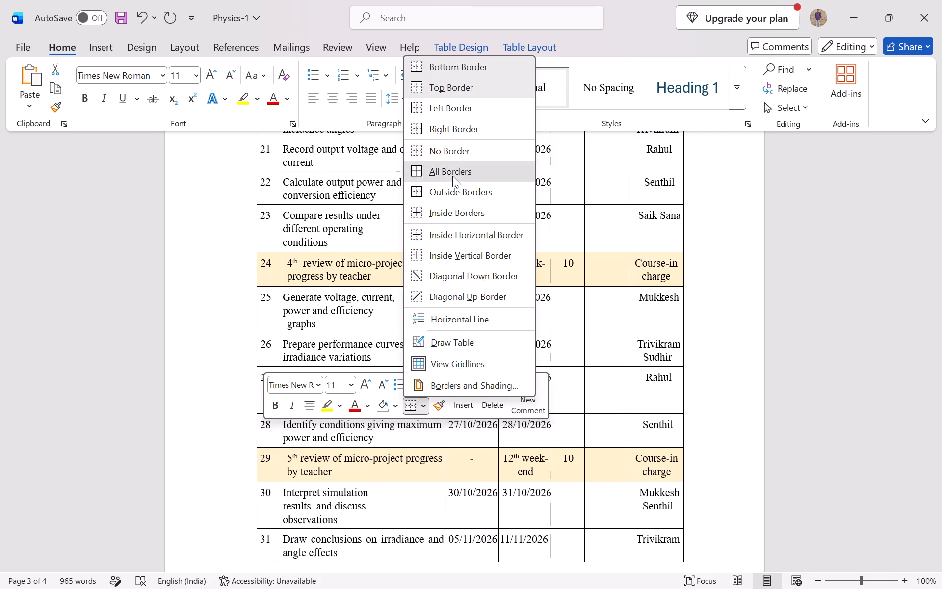
# Apply All Borders to rows 33 to 35 of the action plan table, including the repeated header row between them, and clear the selection.
pyautogui.scroll(-6, 452, 176)
pyautogui.scroll(1, 452, 176)
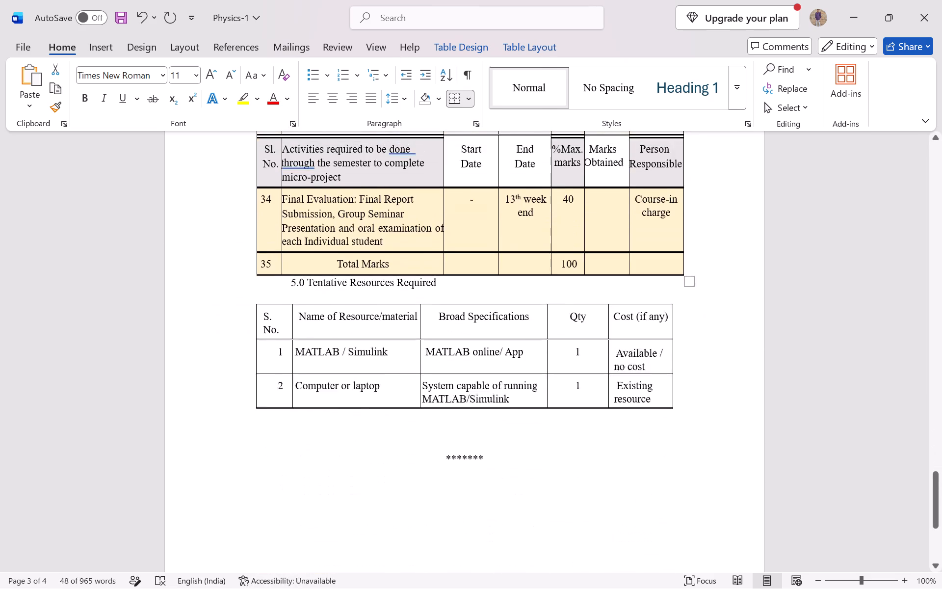
pyautogui.scroll(2, 452, 176)
pyautogui.moveTo(664, 432); pyautogui.dragTo(263, 265)
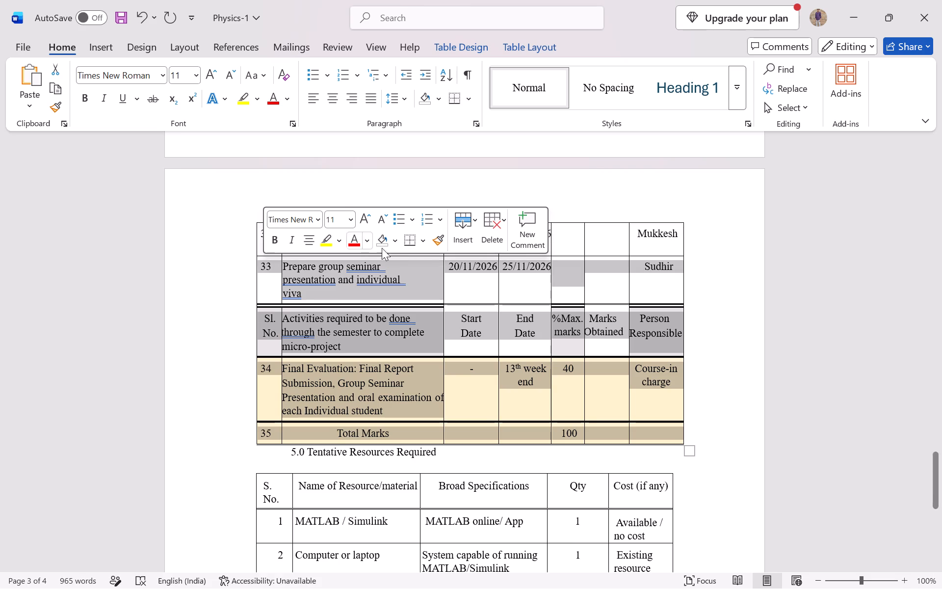
pyautogui.click(419, 244)
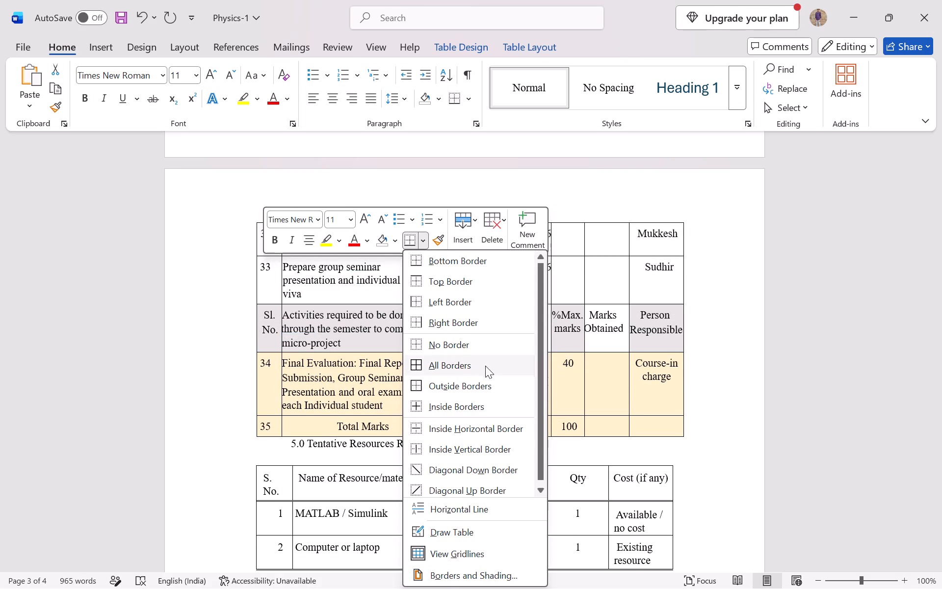
pyautogui.click(485, 366)
pyautogui.click(767, 393)
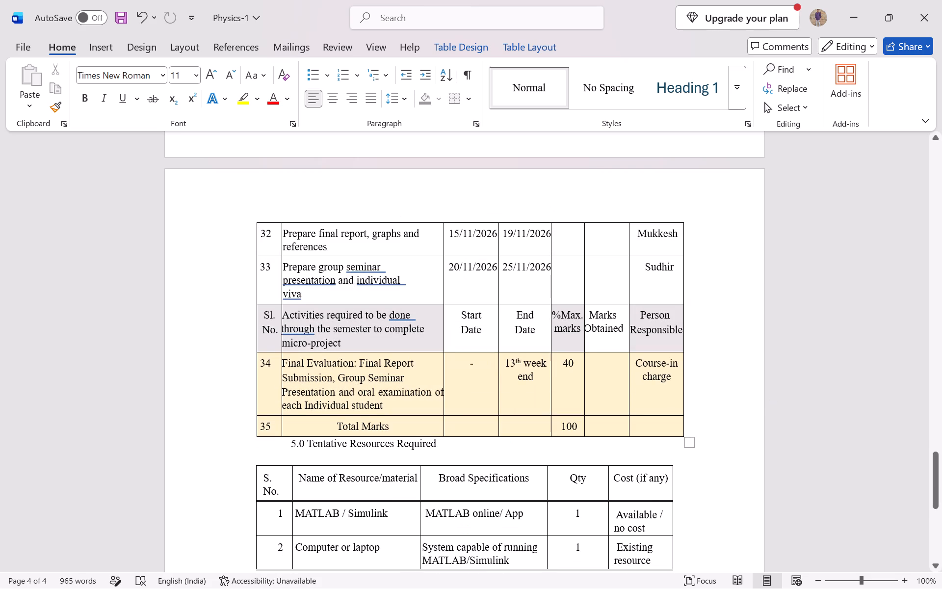
# Apply All Borders to rows 6 to 8 of the action plan table, from the activities column through Person Responsible.
pyautogui.scroll(-1, 655, 389)
pyautogui.scroll(4, 769, 304)
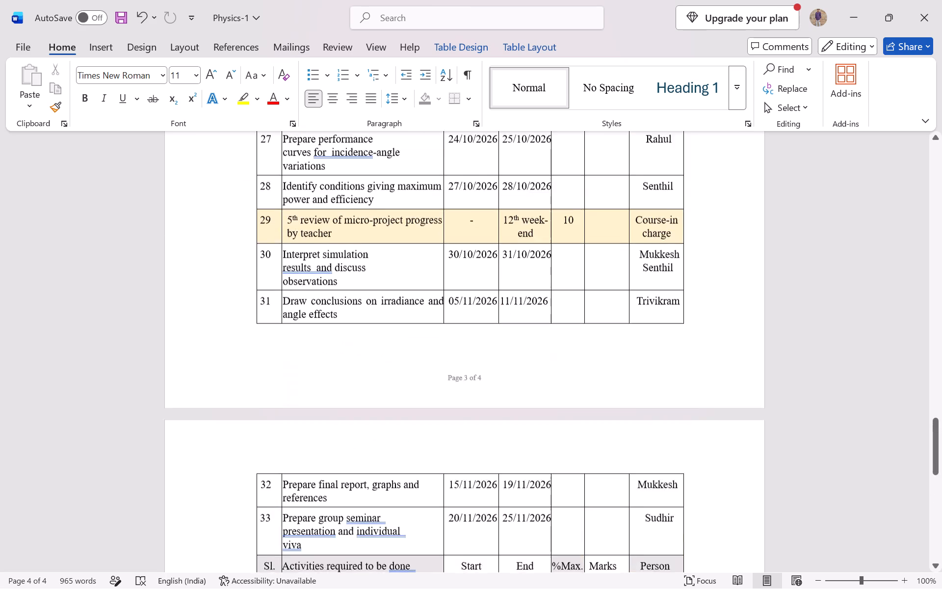
pyautogui.scroll(4, 769, 304)
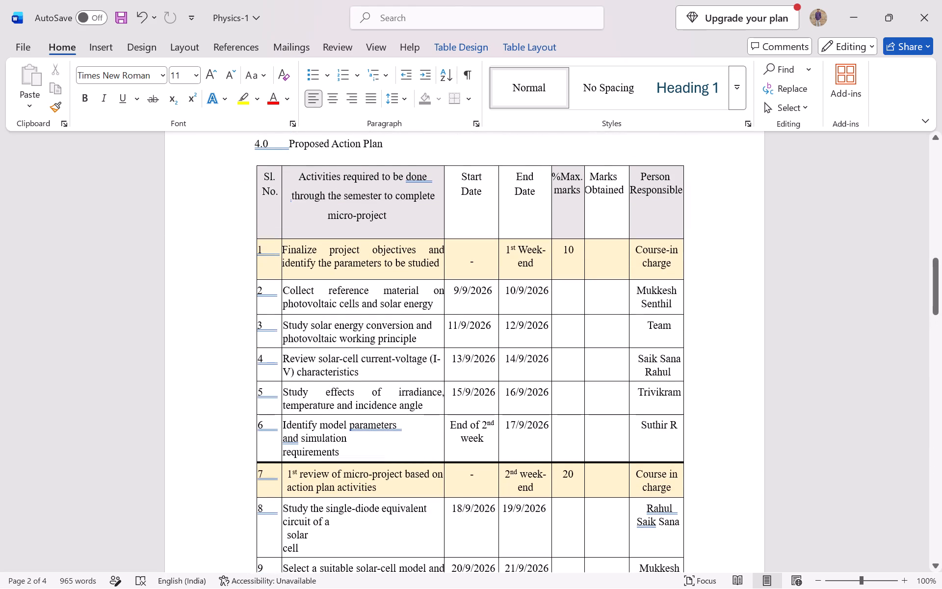
pyautogui.moveTo(662, 539); pyautogui.dragTo(309, 413)
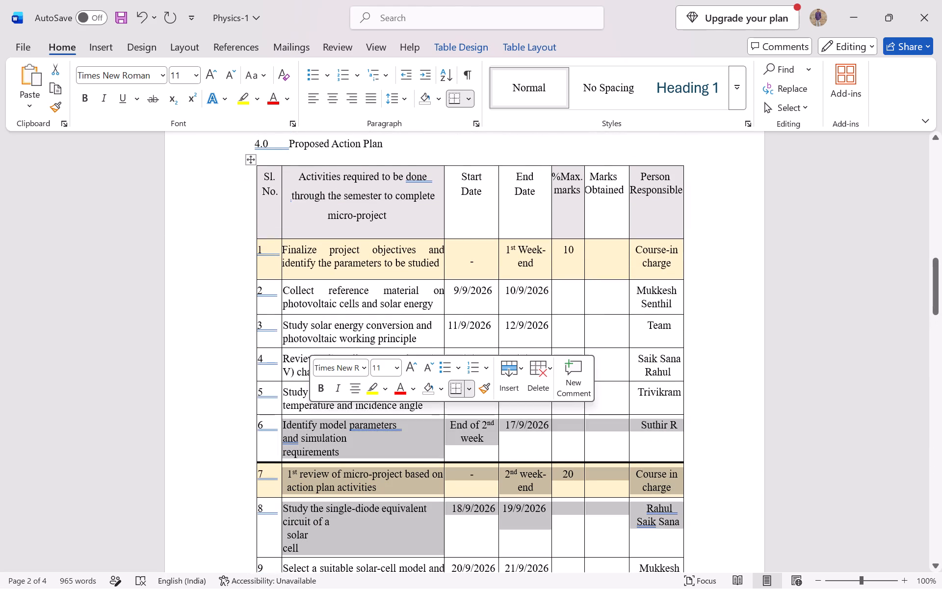
pyautogui.click(471, 387)
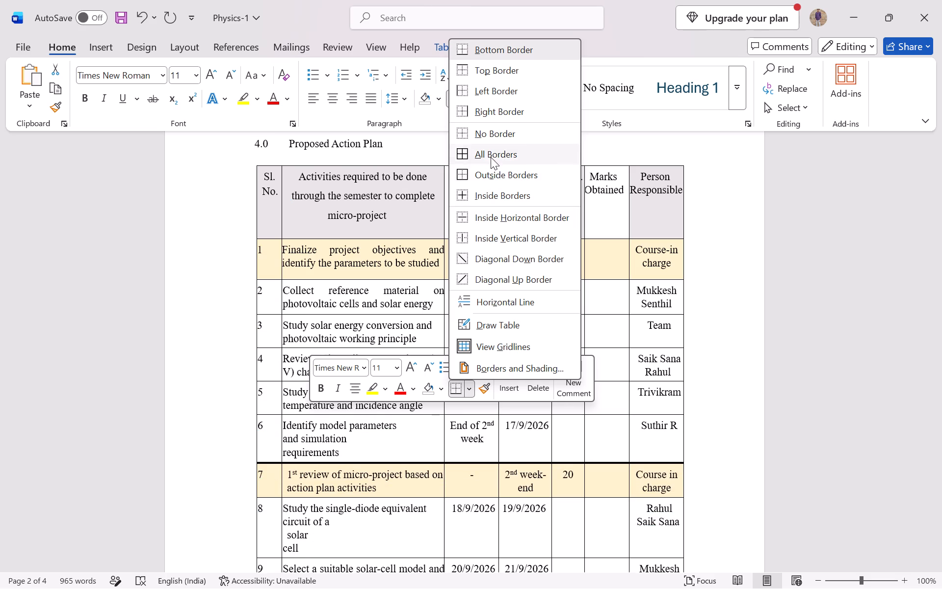
pyautogui.click(490, 156)
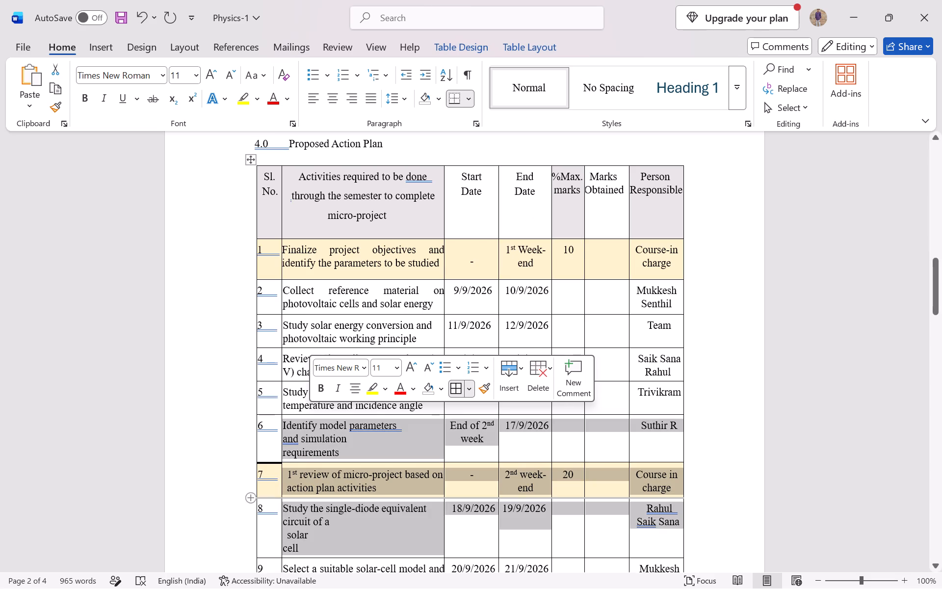
# Apply All Borders to the Sl. No. cells of rows 6 to 8 in the action plan table and clear the selection.
pyautogui.moveTo(269, 483); pyautogui.dragTo(267, 462)
pyautogui.moveTo(274, 444); pyautogui.dragTo(269, 516)
pyautogui.click(430, 485)
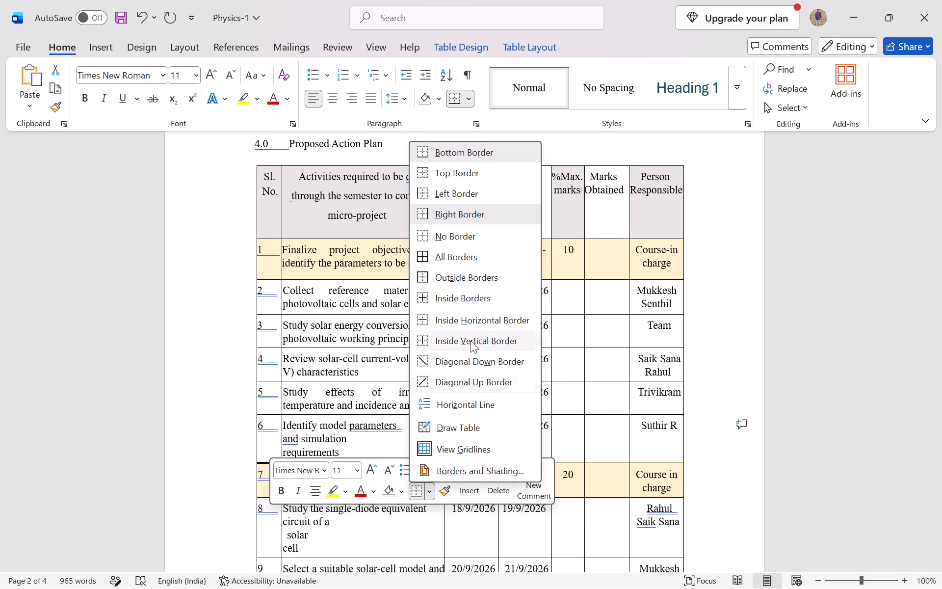
pyautogui.click(471, 259)
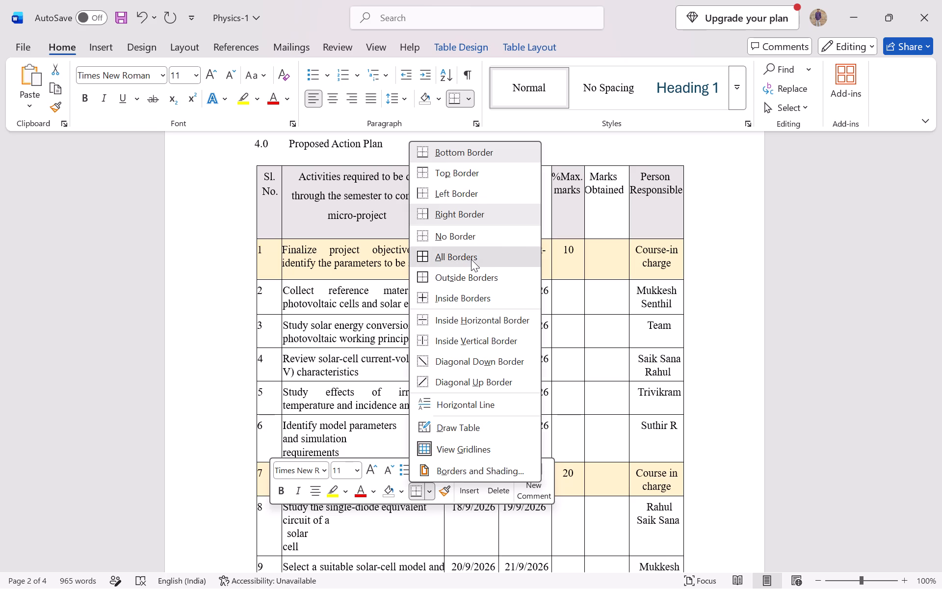
pyautogui.scroll(5, 666, 243)
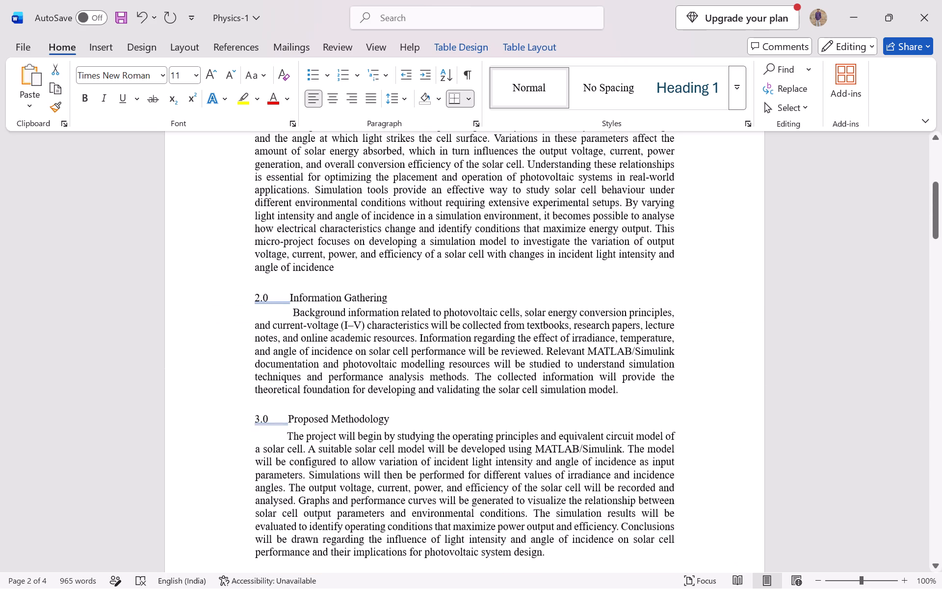
pyautogui.click(782, 214)
# Accept the suggested grammar corrections for serial numbers 1, 2 and 3 in the Sl. No. column.
pyautogui.scroll(-5, 782, 214)
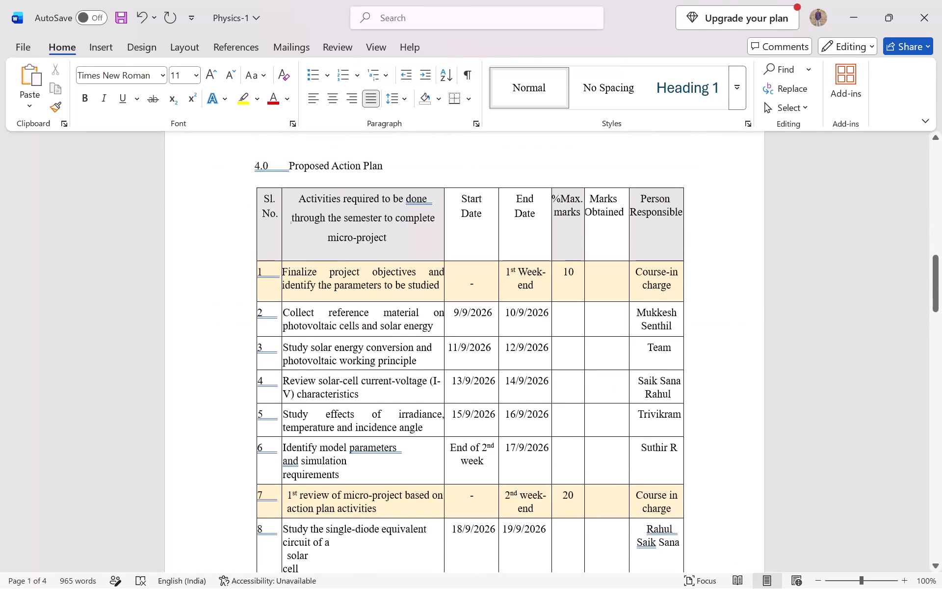
pyautogui.rightClick(272, 278)
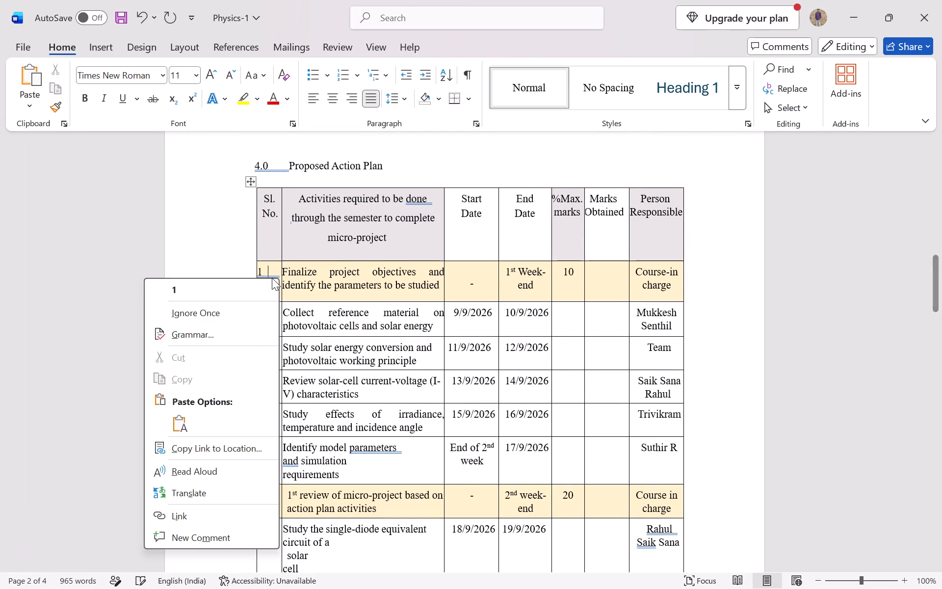
pyautogui.click(207, 289)
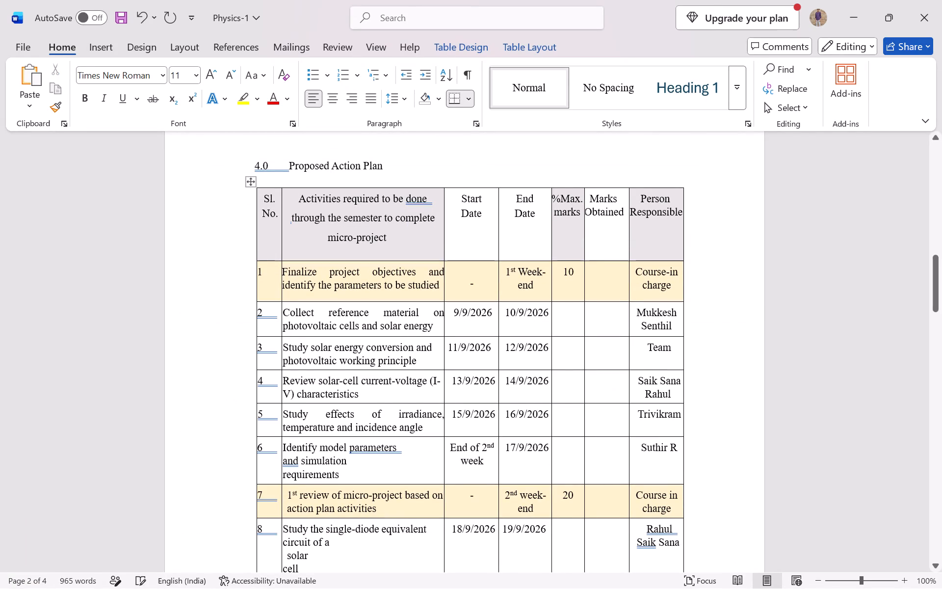
pyautogui.rightClick(274, 321)
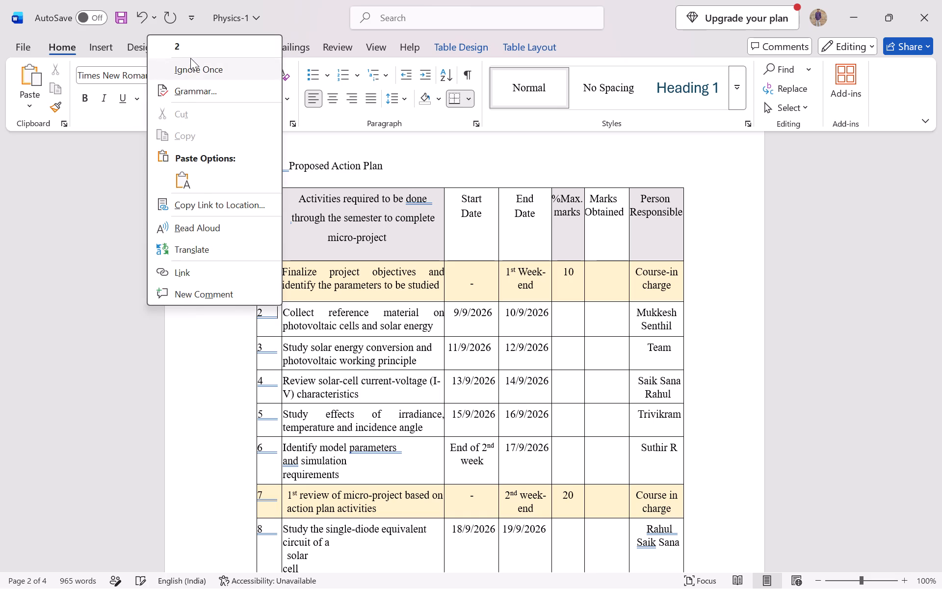
pyautogui.click(199, 42)
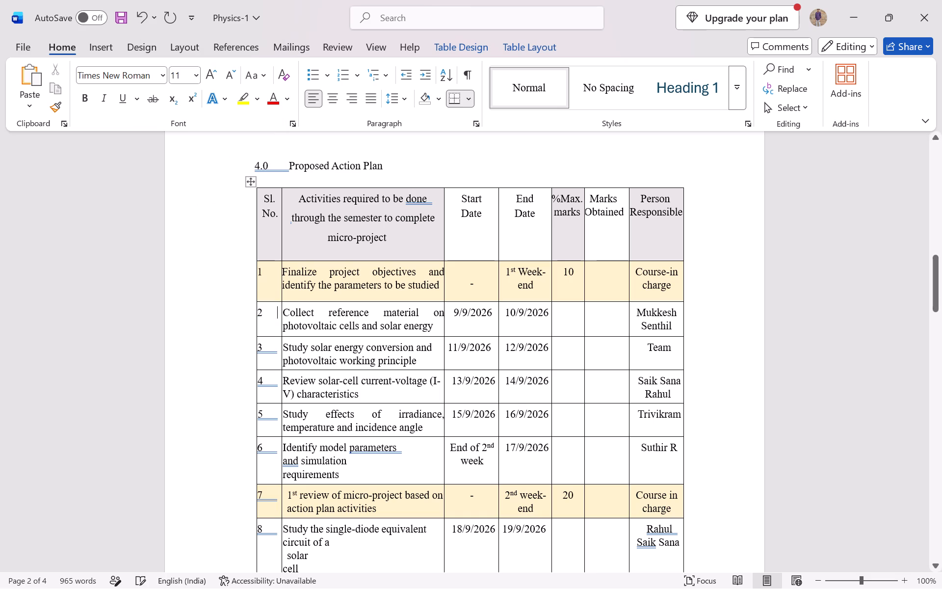
pyautogui.rightClick(267, 342)
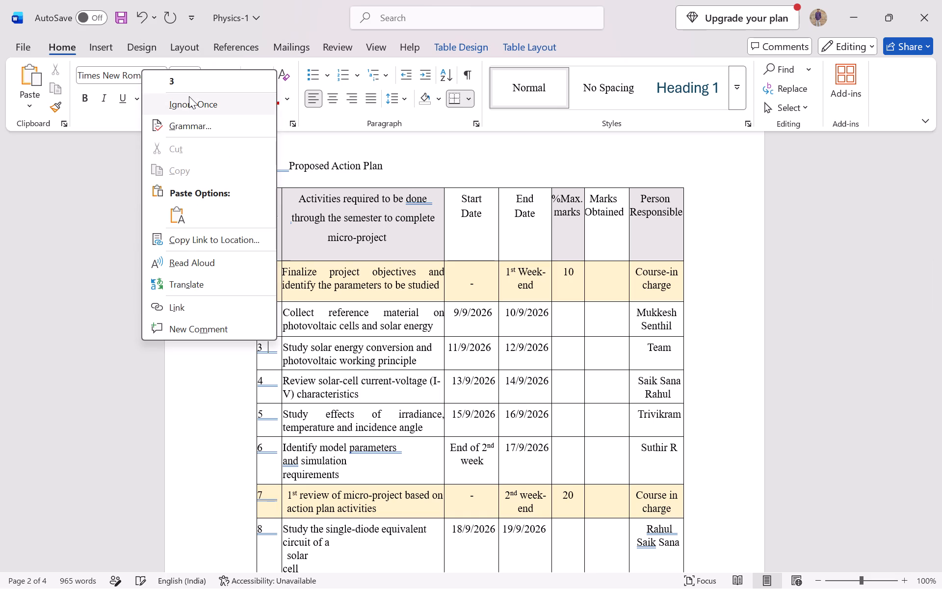
pyautogui.click(189, 96)
pyautogui.rightClick(275, 394)
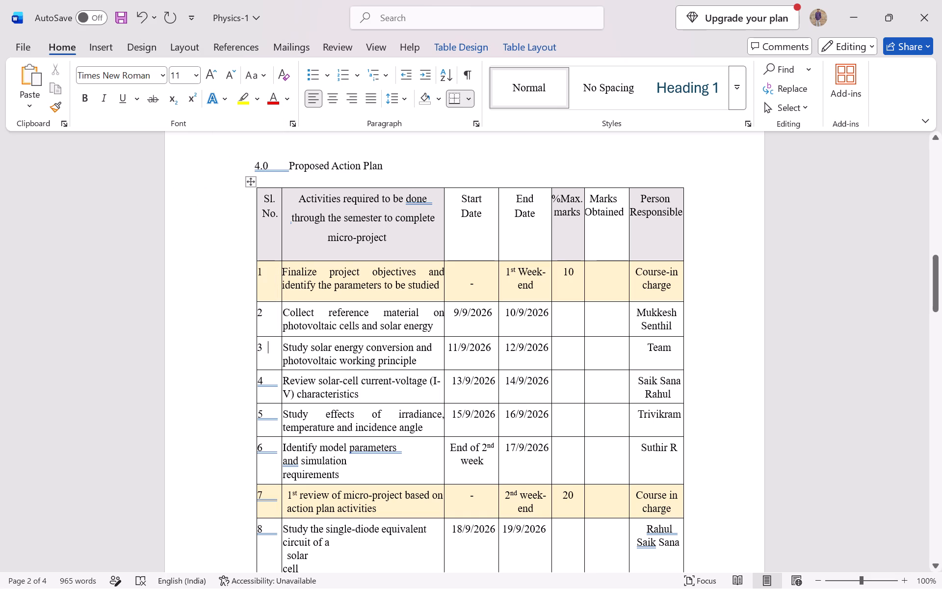
pyautogui.click(179, 479)
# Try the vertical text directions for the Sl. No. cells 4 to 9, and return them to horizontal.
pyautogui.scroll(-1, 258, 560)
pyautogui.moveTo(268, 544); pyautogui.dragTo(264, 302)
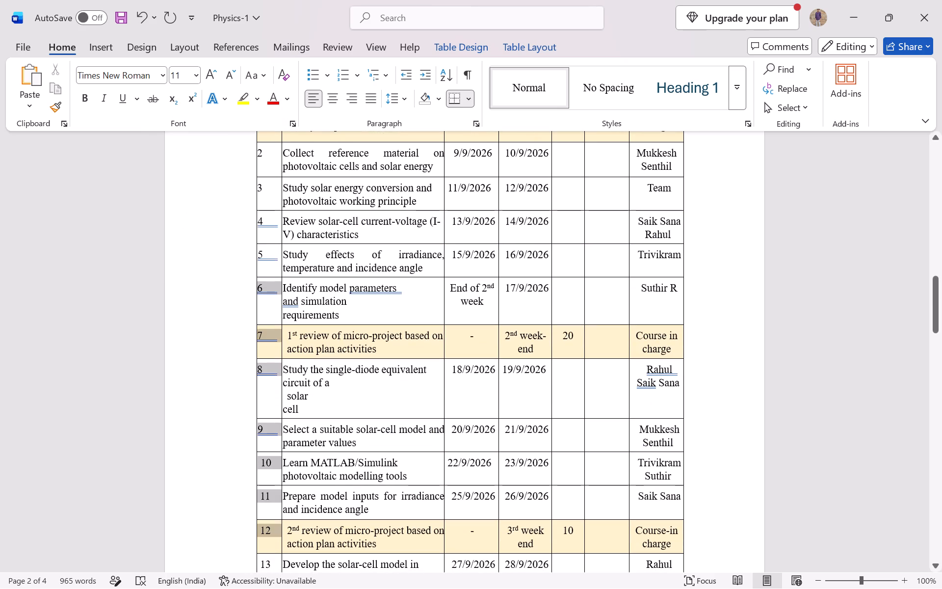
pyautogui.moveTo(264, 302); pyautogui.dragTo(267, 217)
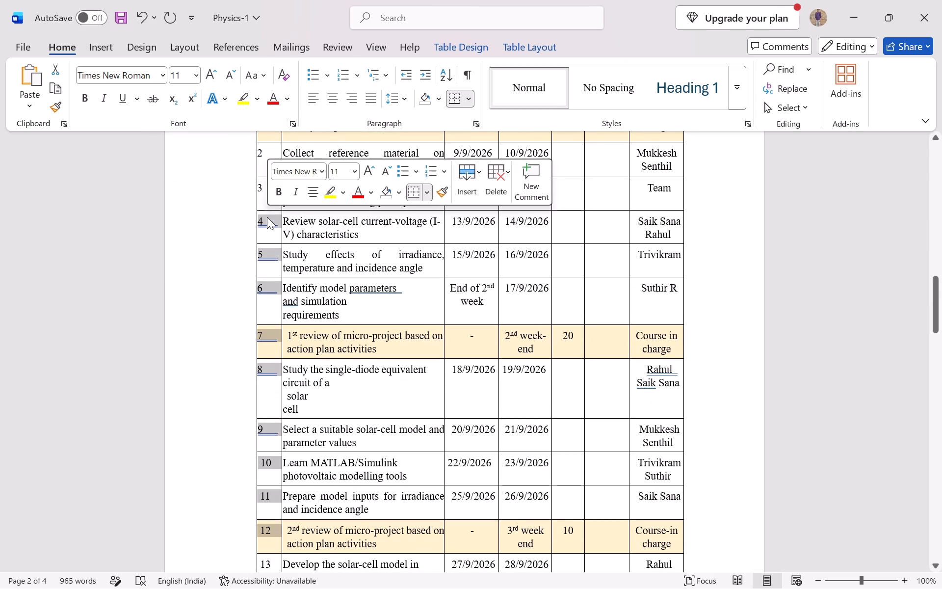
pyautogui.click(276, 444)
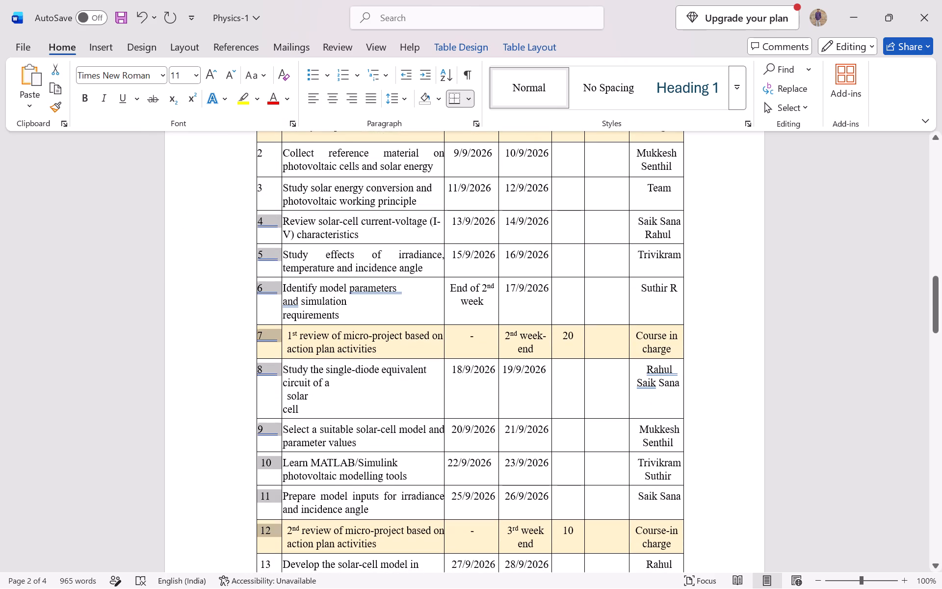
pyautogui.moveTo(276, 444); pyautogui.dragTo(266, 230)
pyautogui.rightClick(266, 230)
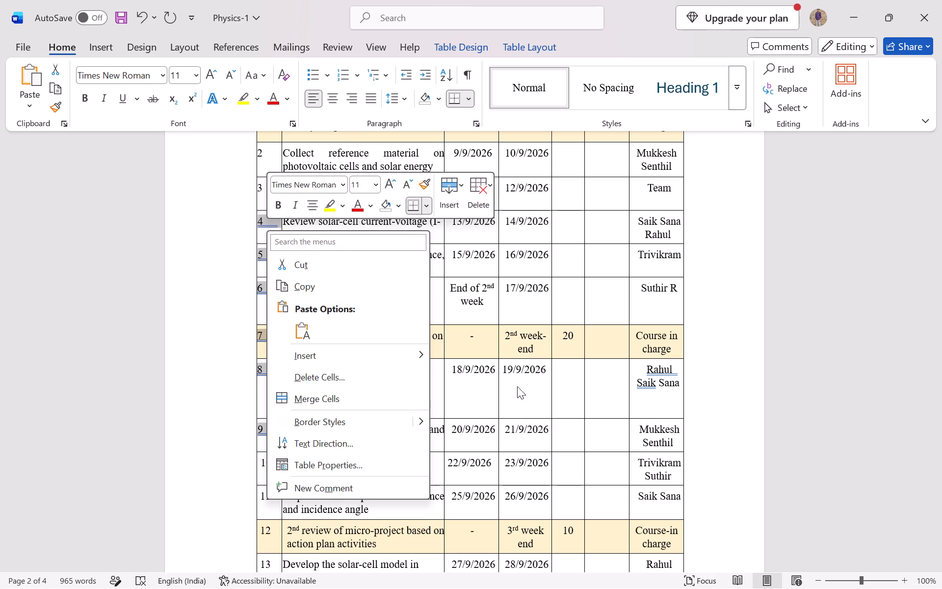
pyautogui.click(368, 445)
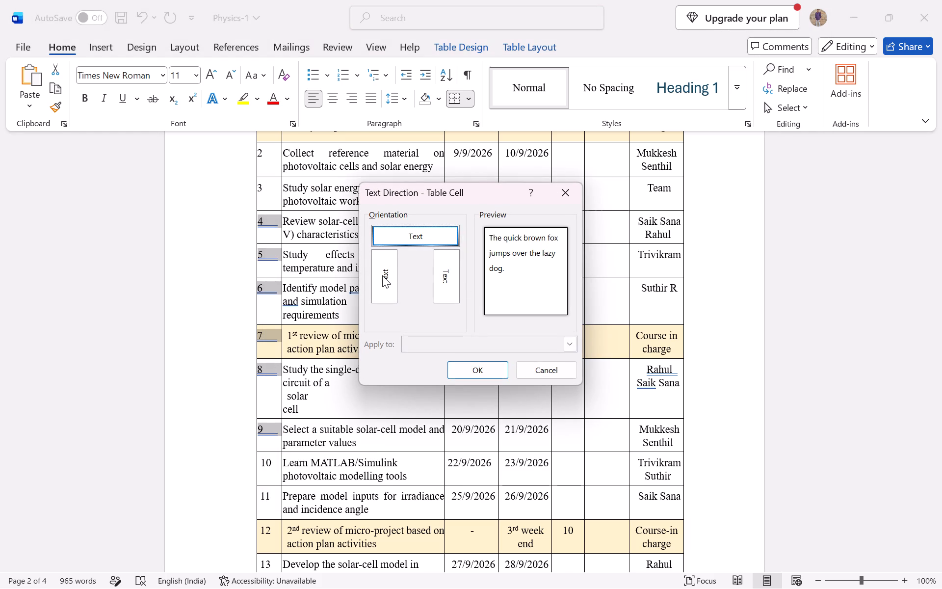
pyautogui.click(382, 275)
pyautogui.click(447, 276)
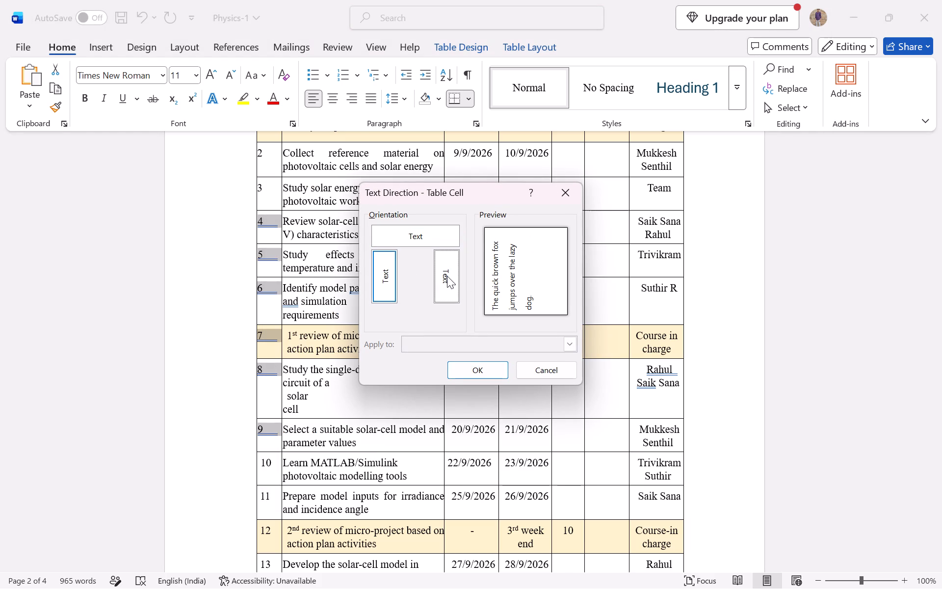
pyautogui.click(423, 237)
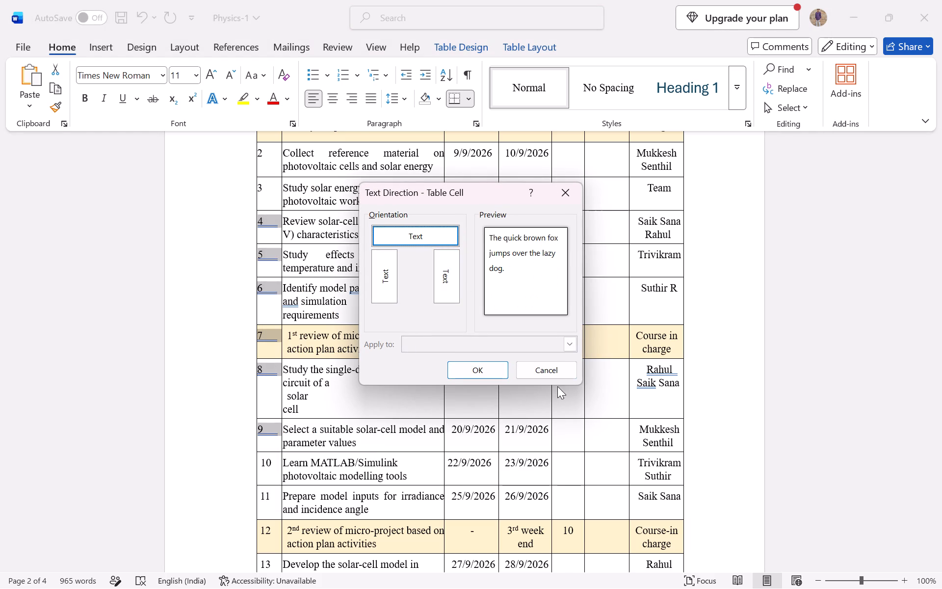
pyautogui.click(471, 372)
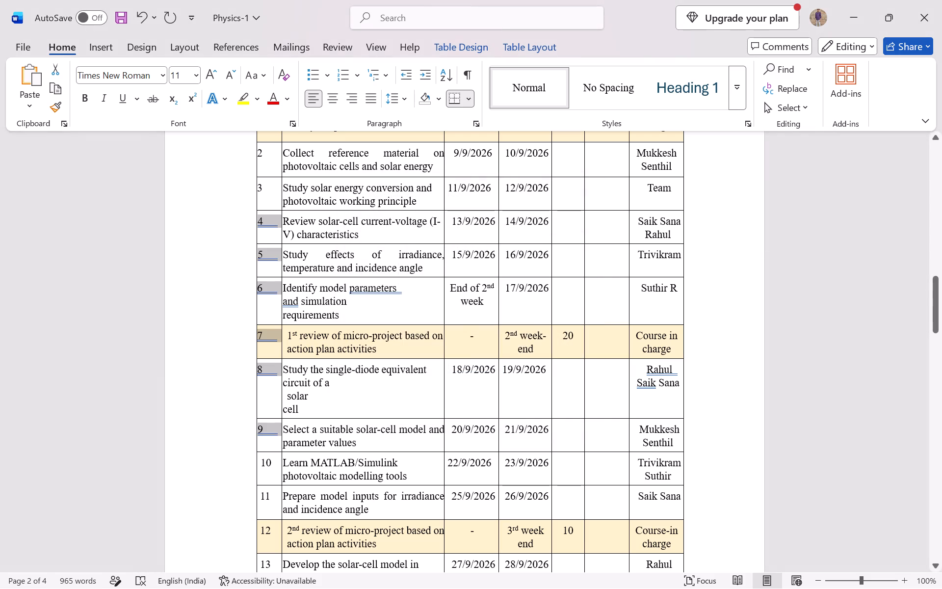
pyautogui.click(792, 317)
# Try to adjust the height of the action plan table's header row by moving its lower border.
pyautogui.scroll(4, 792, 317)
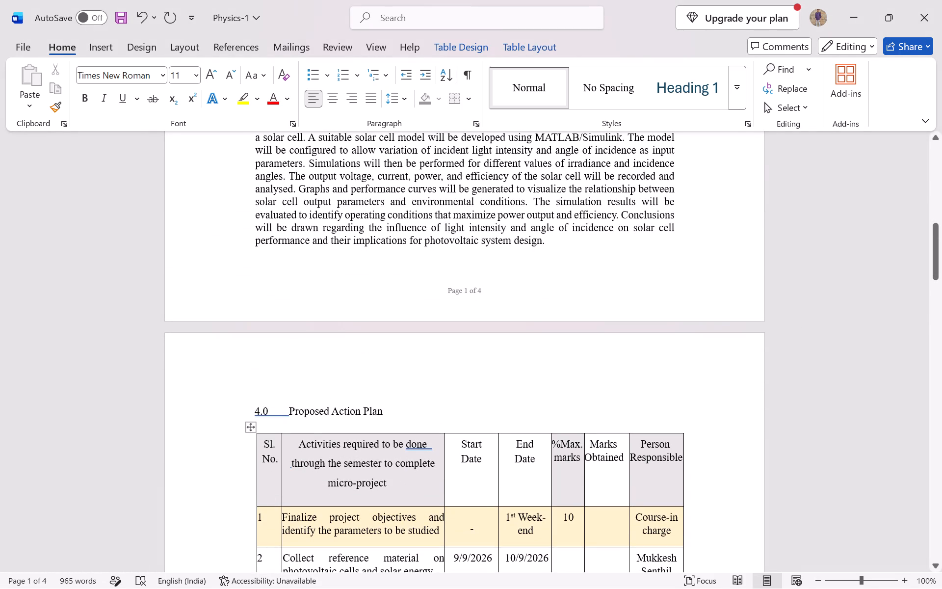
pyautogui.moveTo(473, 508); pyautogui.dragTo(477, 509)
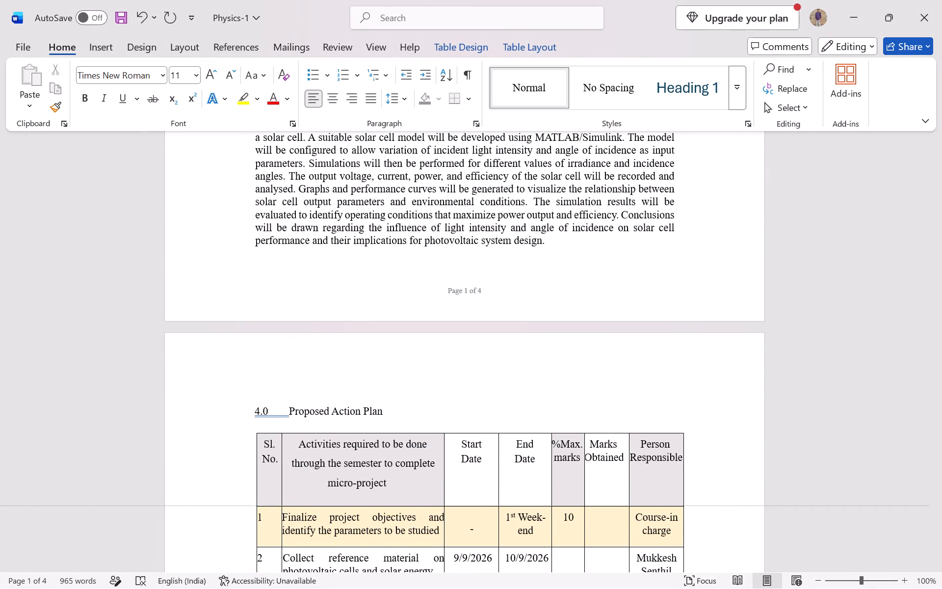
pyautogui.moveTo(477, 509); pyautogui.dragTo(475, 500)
# Left-align the activity text in row 8 about the single-diode equivalent circuit.
pyautogui.scroll(-1, 475, 500)
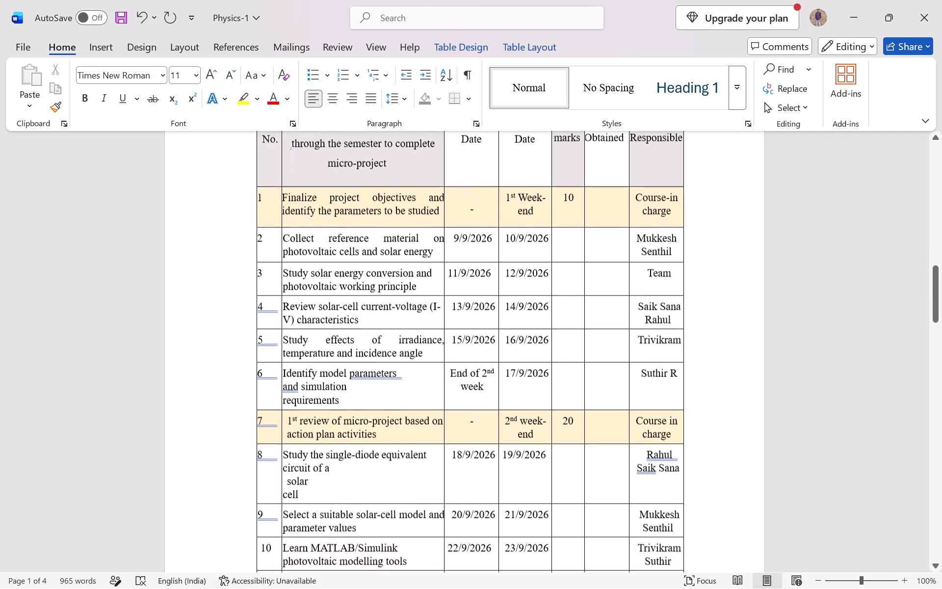
pyautogui.scroll(-4, 475, 500)
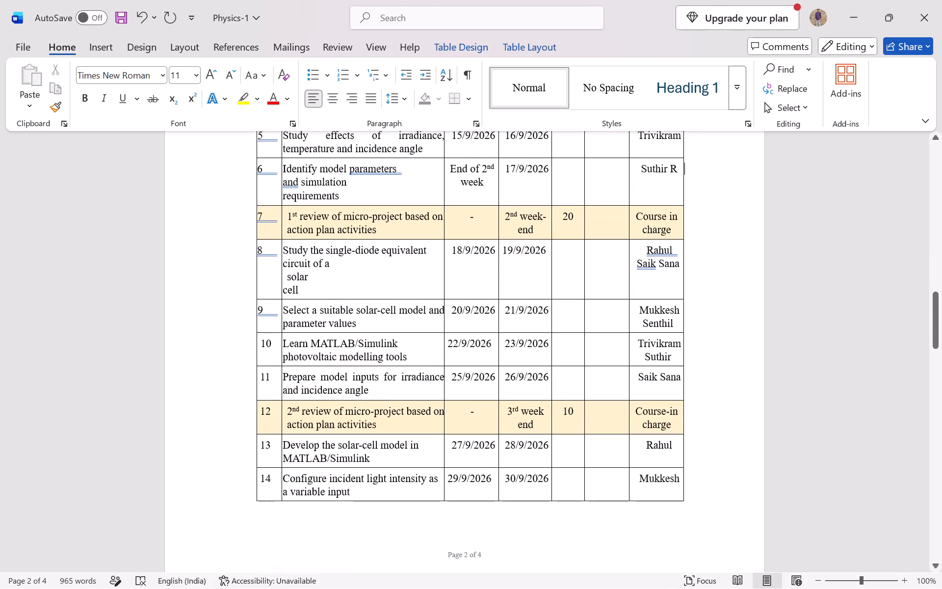
pyautogui.moveTo(329, 288); pyautogui.dragTo(288, 251)
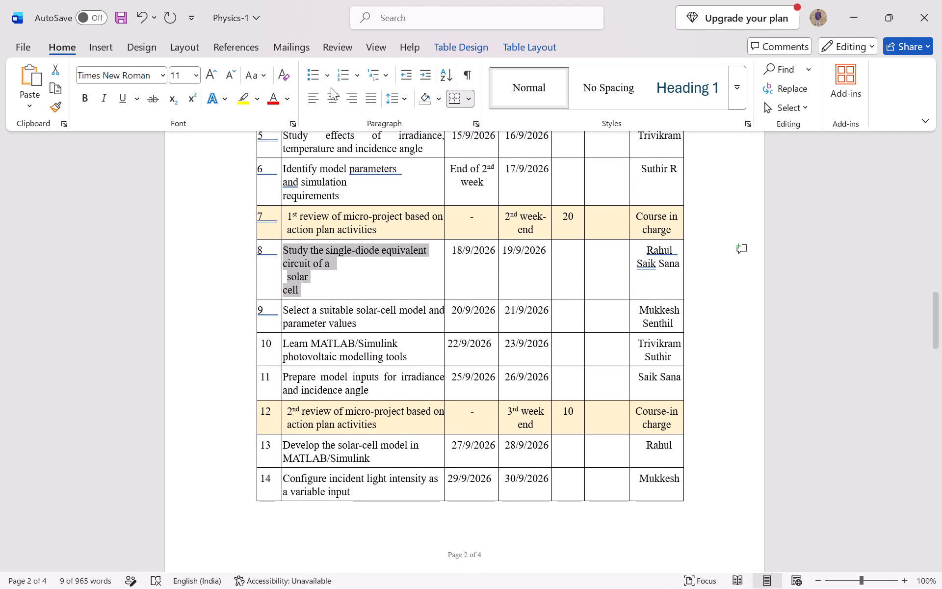
pyautogui.click(319, 93)
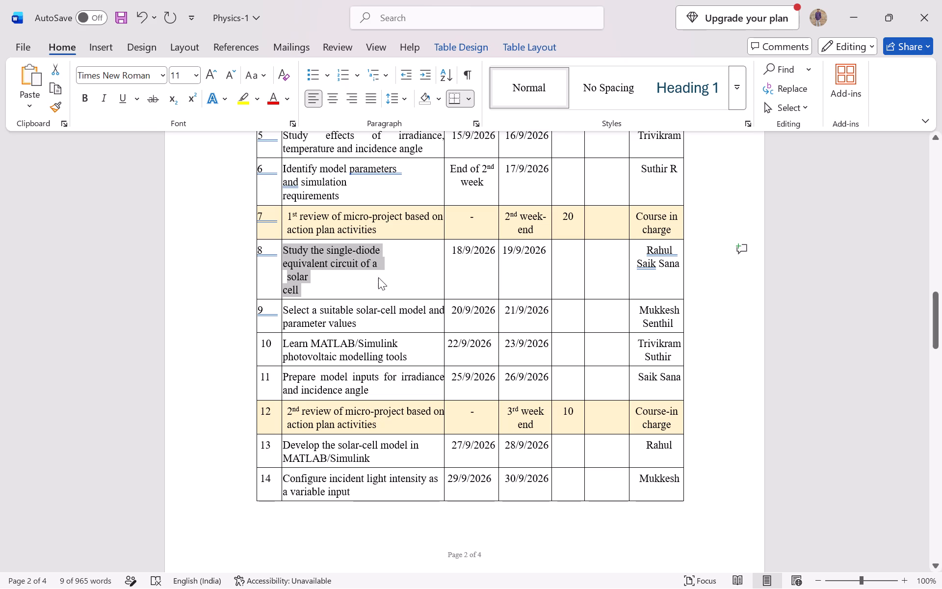
# Delete the split words "solar cell" and their extra line breaks from the end of row 8's activity text.
pyautogui.moveTo(312, 289); pyautogui.dragTo(301, 289)
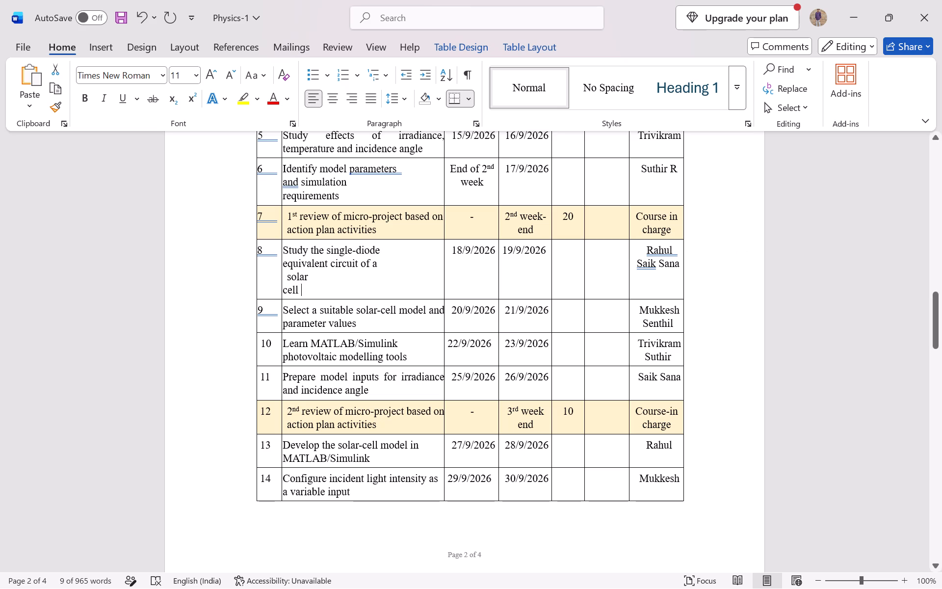
pyautogui.moveTo(301, 289); pyautogui.dragTo(286, 278)
pyautogui.press('BackSpace')
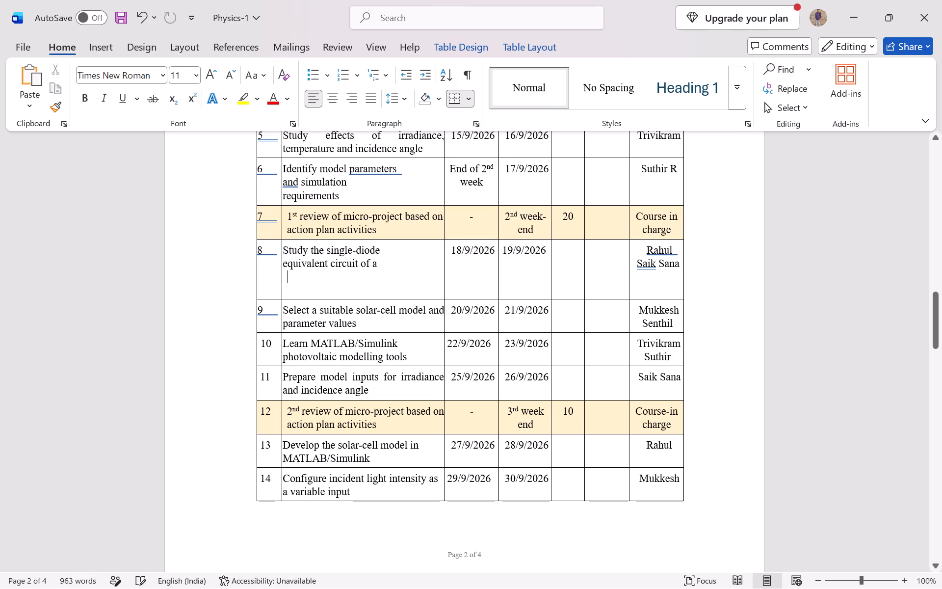
pyautogui.press('BackSpace')
pyautogui.press('BackSpace')
pyautogui.press('BackSpace')
pyautogui.press('BackSpace')
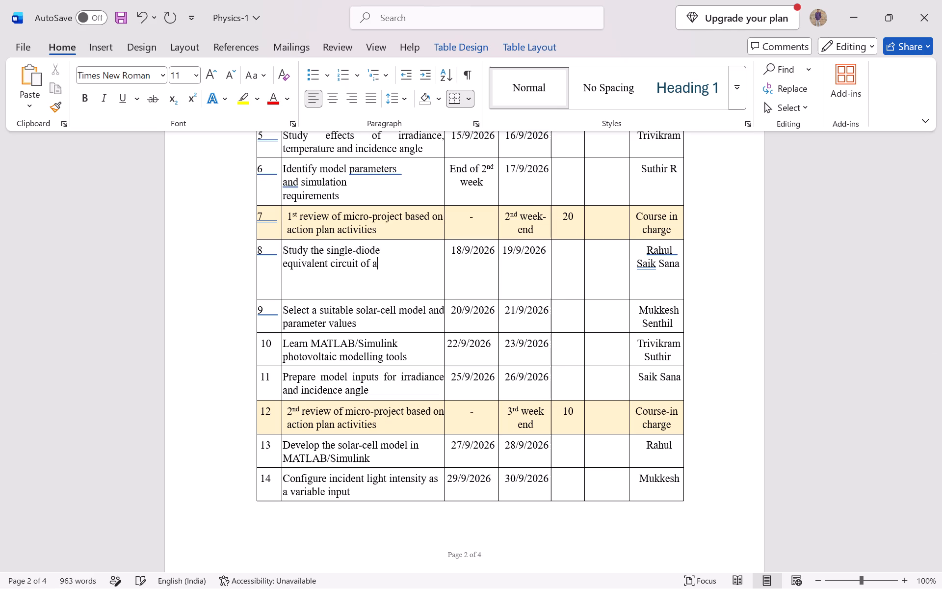
# Reduce row 8's height to fit its two lines of text.
pyautogui.press('Down')
pyautogui.press('Down')
pyautogui.press('Up')
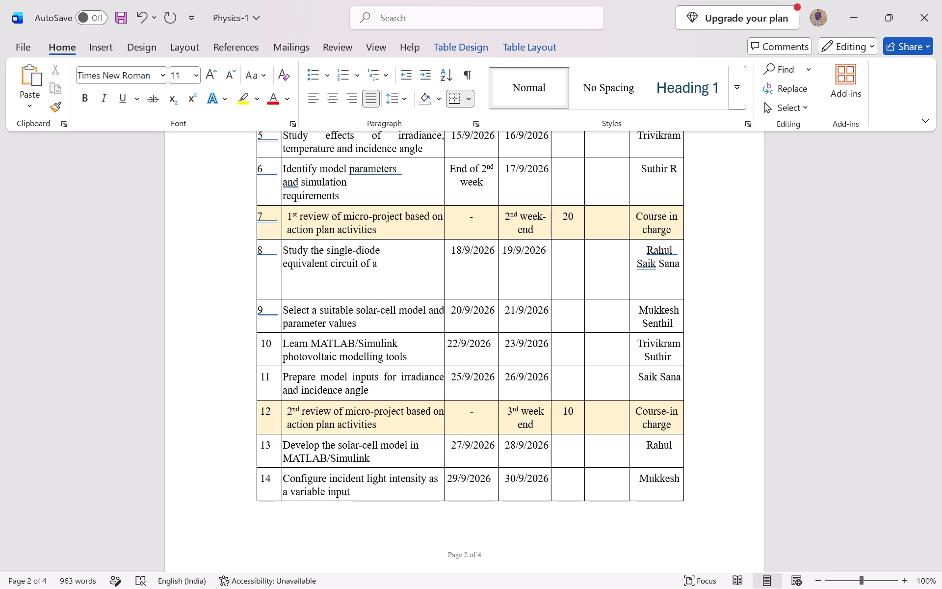
pyautogui.moveTo(421, 299); pyautogui.dragTo(423, 274)
# Add "Solar Cell" after "equivalent circuit of a" in row 8, undoing any unwanted pasted text.
pyautogui.click(410, 264)
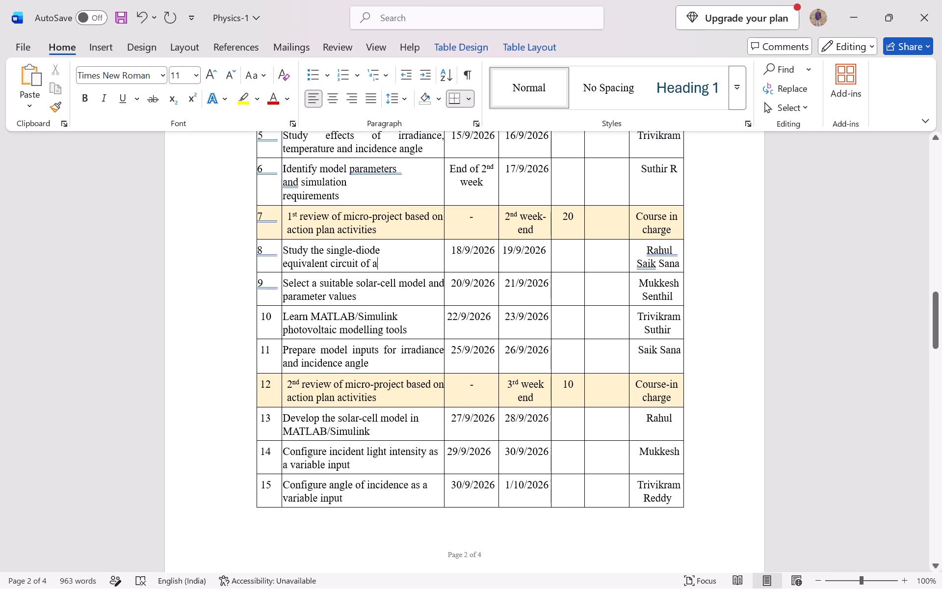
pyautogui.press('space')
pyautogui.hotkey('ctrl', 'v')
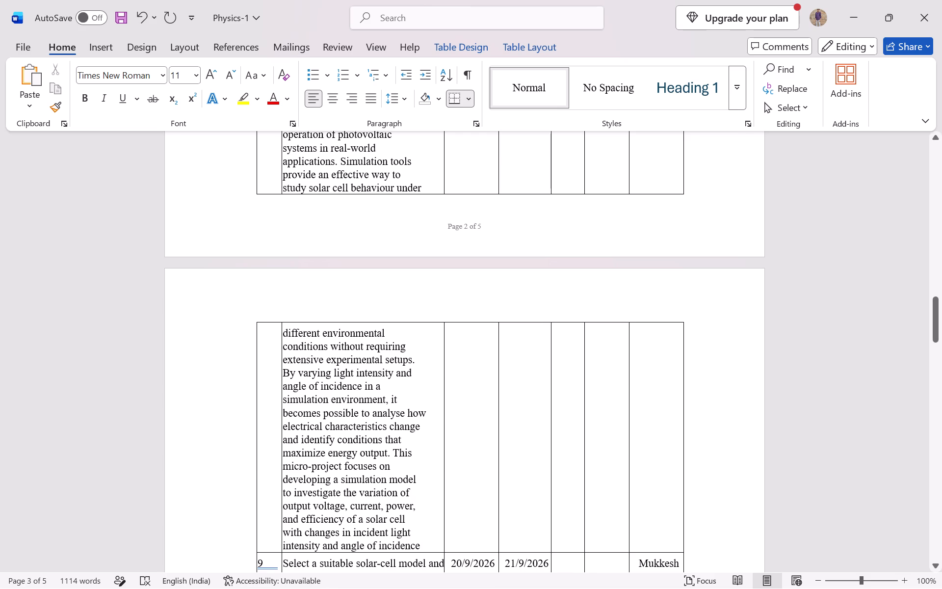
pyautogui.hotkey('ctrl', 'z')
pyautogui.scroll(1, 410, 264)
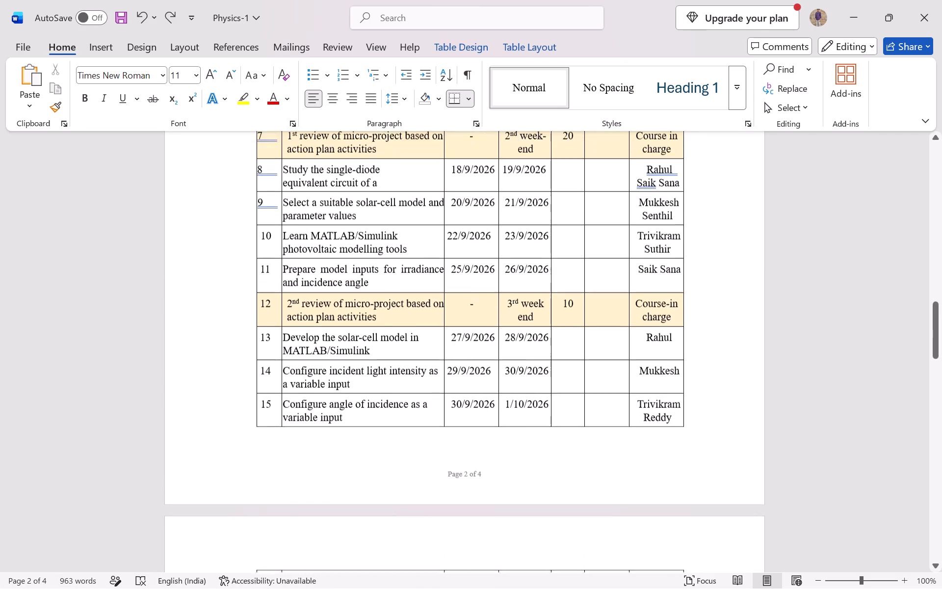
pyautogui.scroll(1, 410, 264)
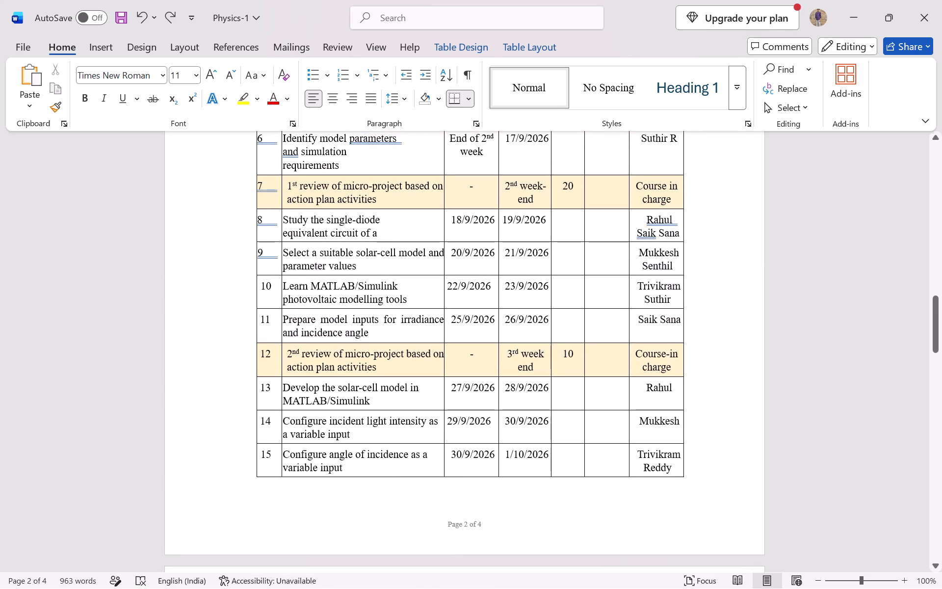
pyautogui.write('olar')
pyautogui.press('space')
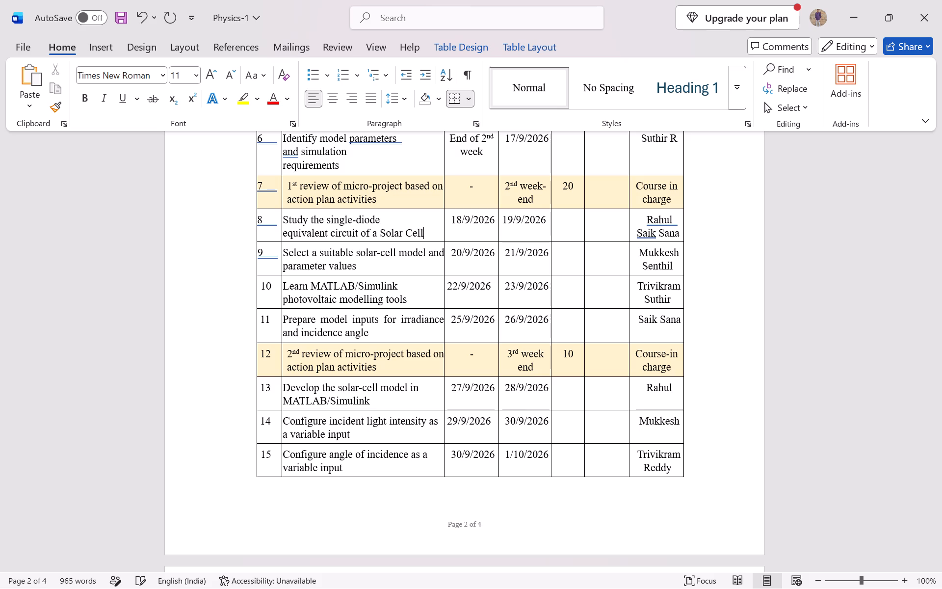
pyautogui.scroll(1, 382, 373)
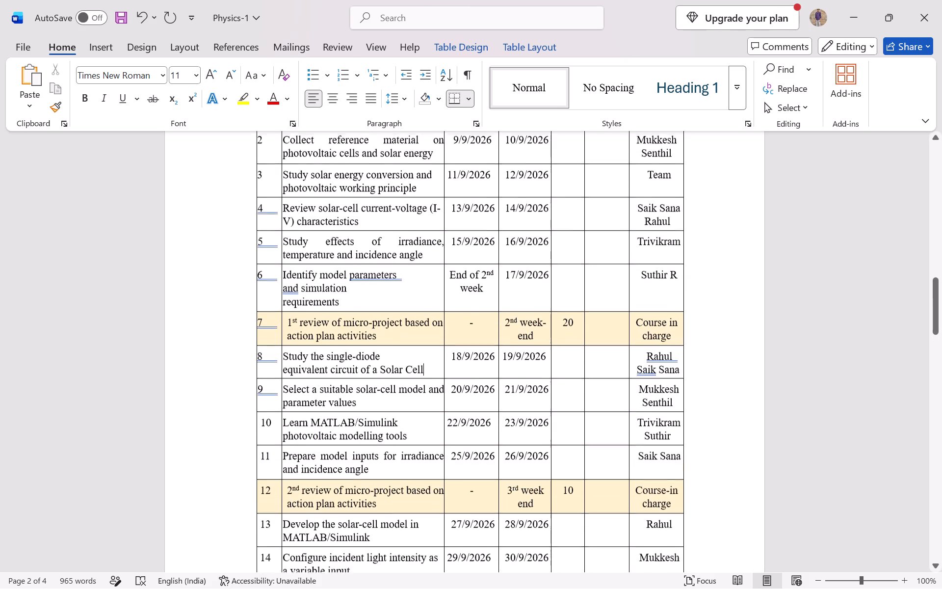
# Cut the split lines "and simulation requirements" from row 6's activity text.
pyautogui.scroll(1, 382, 373)
pyautogui.moveTo(384, 301); pyautogui.dragTo(277, 300)
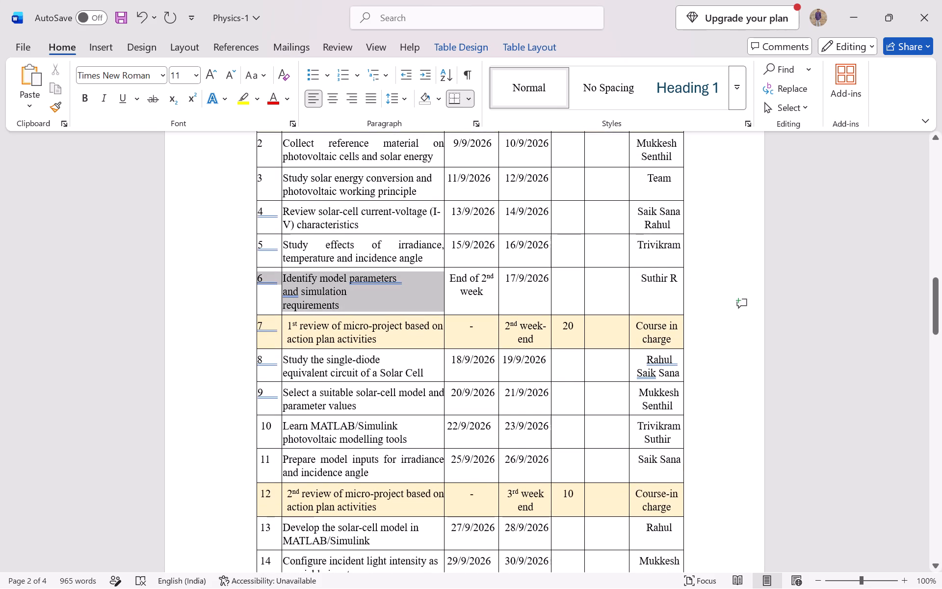
pyautogui.moveTo(277, 300); pyautogui.dragTo(312, 301)
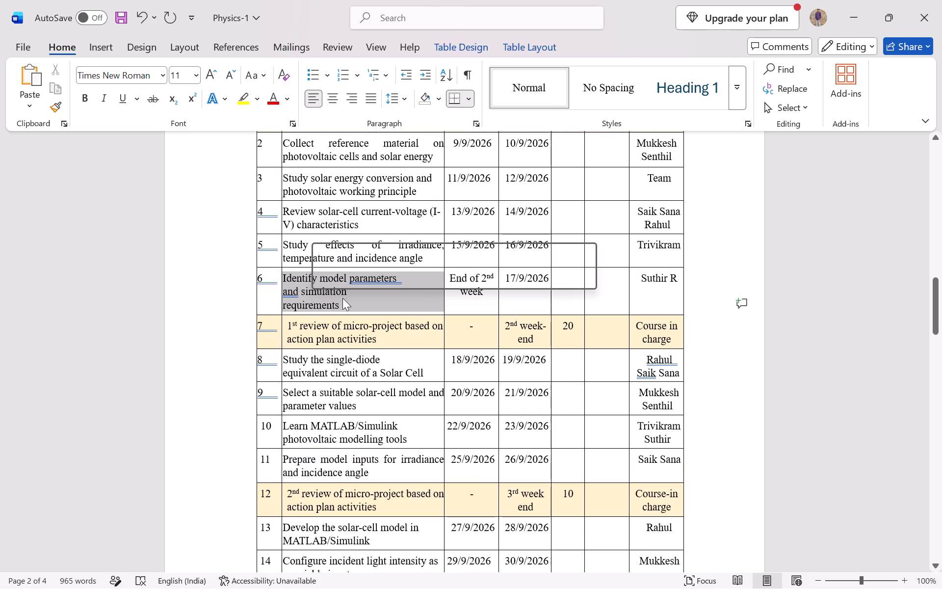
pyautogui.click(346, 298)
pyautogui.moveTo(345, 303); pyautogui.dragTo(282, 298)
pyautogui.hotkey('ctrl', 'x')
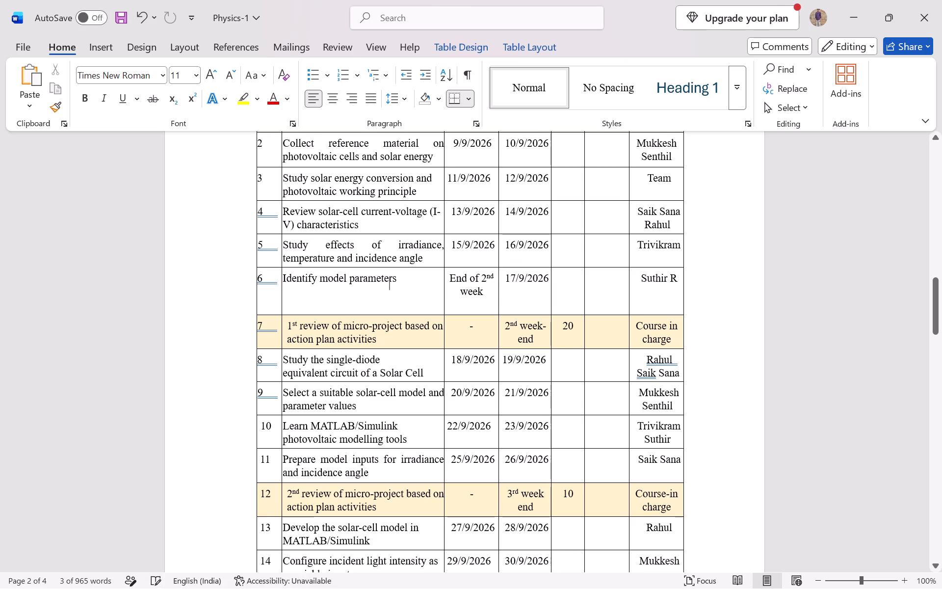
# Reduce row 6's height to fit two lines of text.
pyautogui.press('Down')
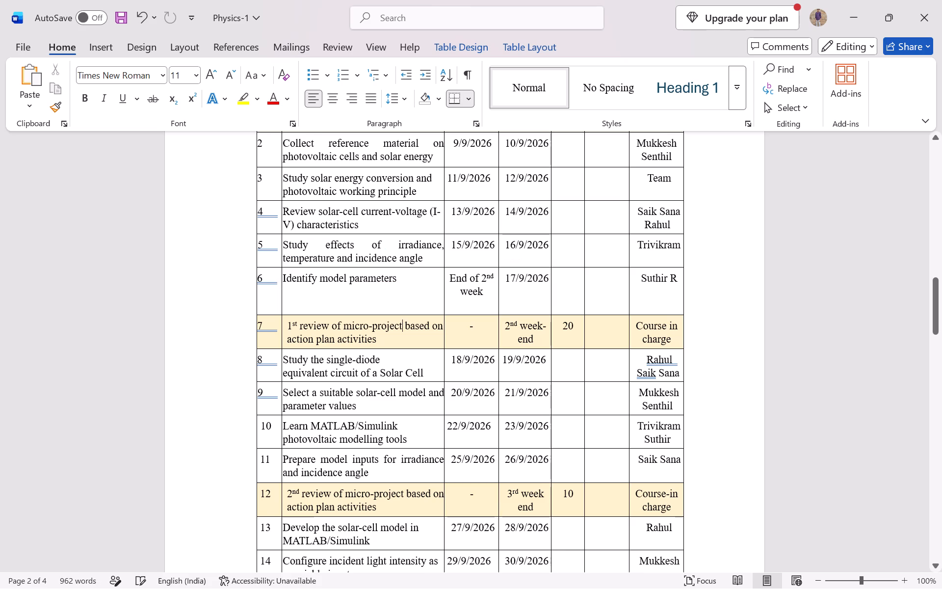
pyautogui.click(304, 300)
pyautogui.doubleClick(326, 301)
pyautogui.click(389, 298)
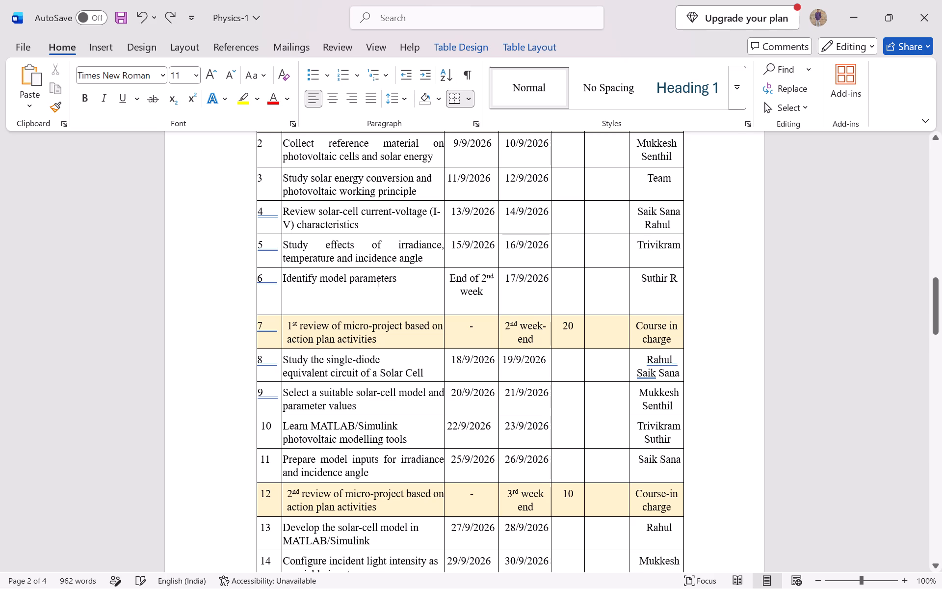
pyautogui.click(373, 301)
pyautogui.moveTo(389, 317); pyautogui.dragTo(390, 305)
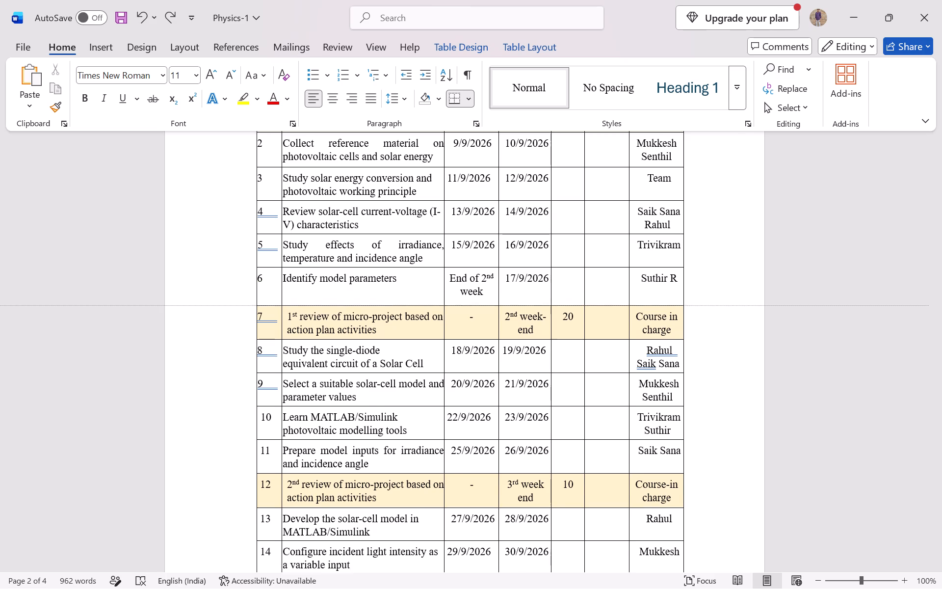
pyautogui.moveTo(390, 305); pyautogui.dragTo(392, 294)
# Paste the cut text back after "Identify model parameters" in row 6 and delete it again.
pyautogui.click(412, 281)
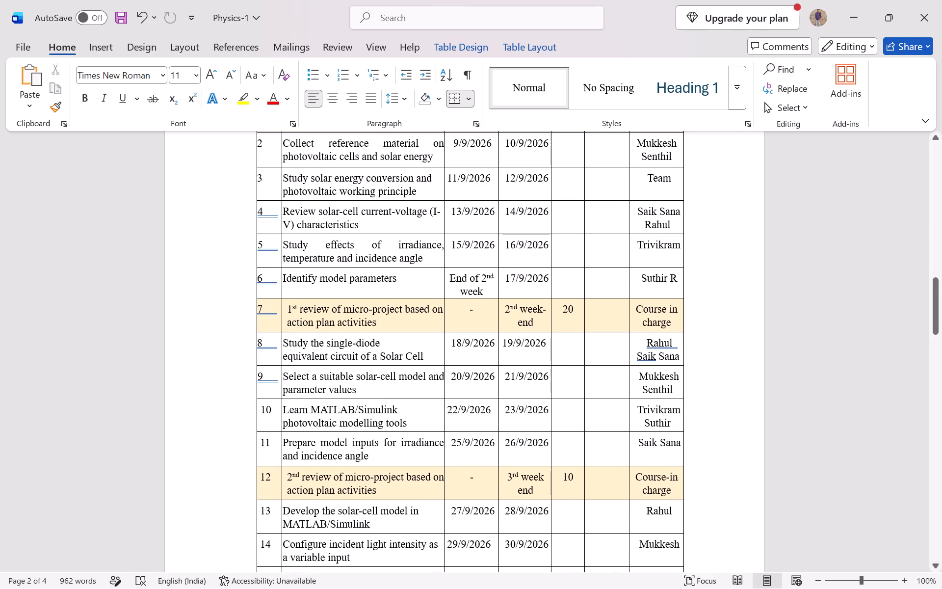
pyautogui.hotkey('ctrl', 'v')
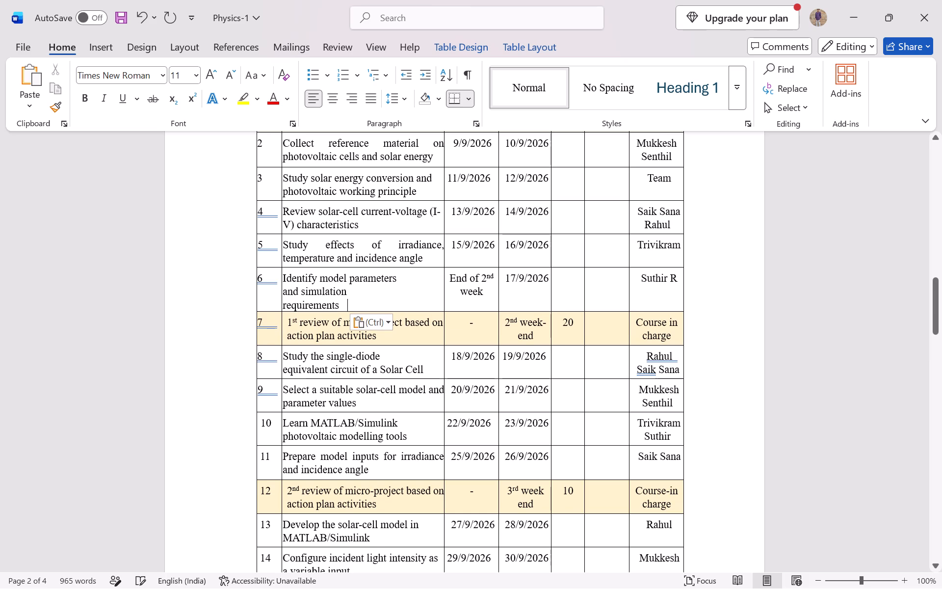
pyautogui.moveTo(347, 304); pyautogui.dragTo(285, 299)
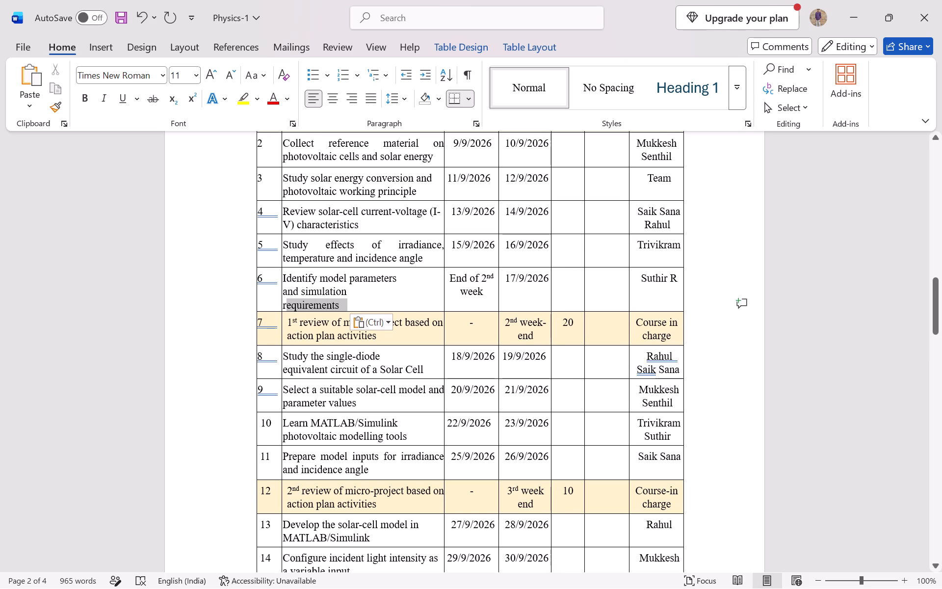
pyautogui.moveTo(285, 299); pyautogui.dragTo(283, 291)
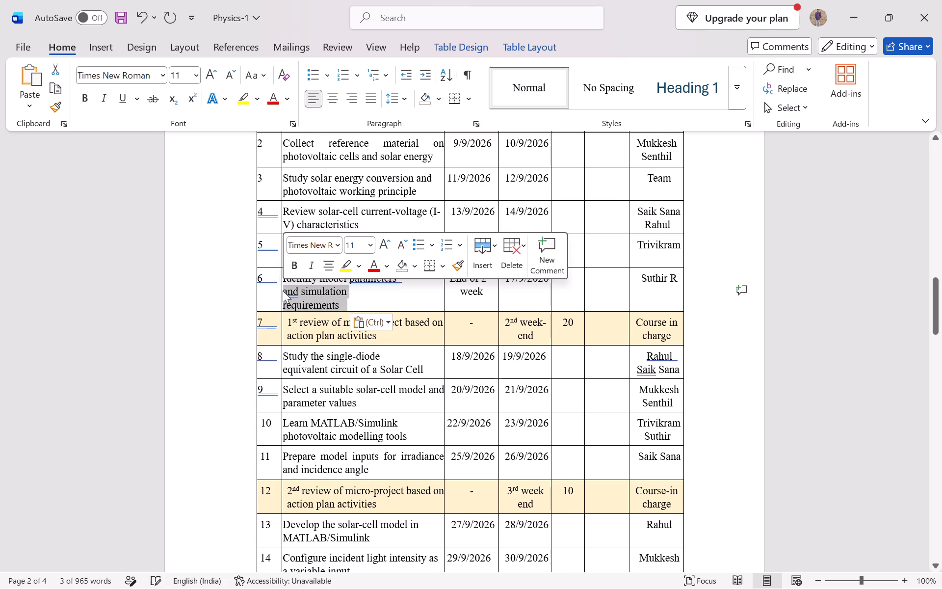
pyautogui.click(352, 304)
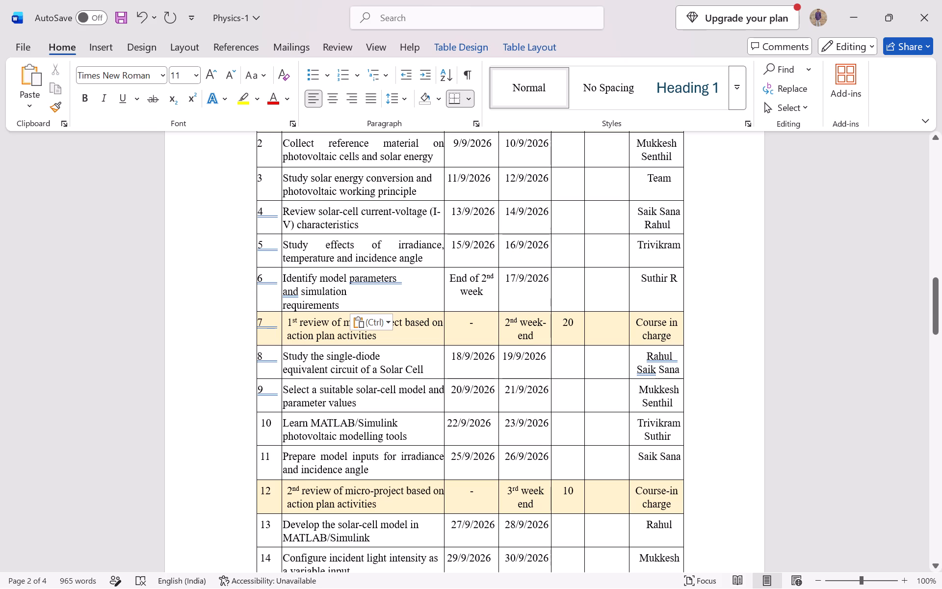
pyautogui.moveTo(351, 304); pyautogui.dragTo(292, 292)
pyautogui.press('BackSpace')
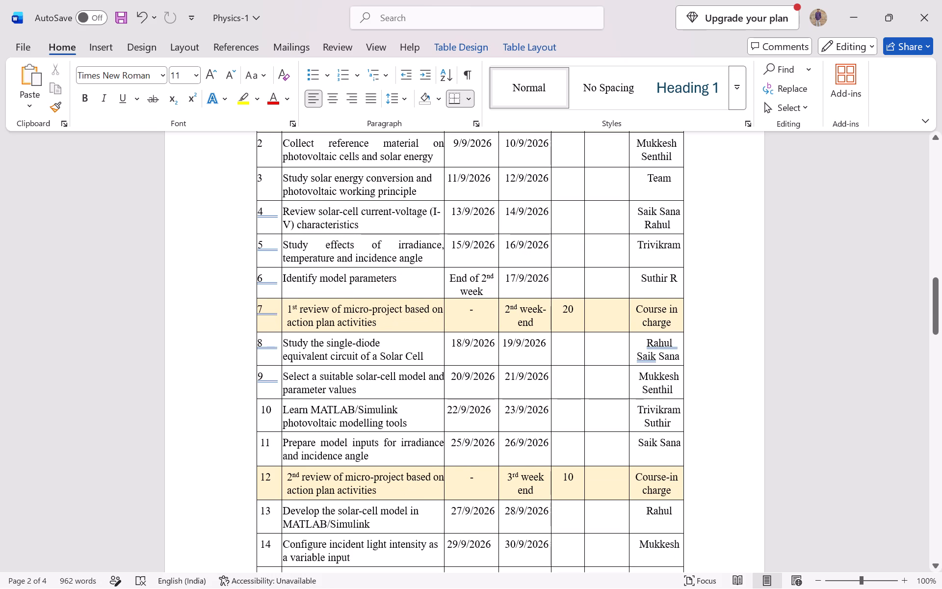
# Enter "Simulation and requirement" as the second line of row 6's activity text.
pyautogui.write('imulation')
pyautogui.press('space')
pyautogui.write('and')
pyautogui.press('space')
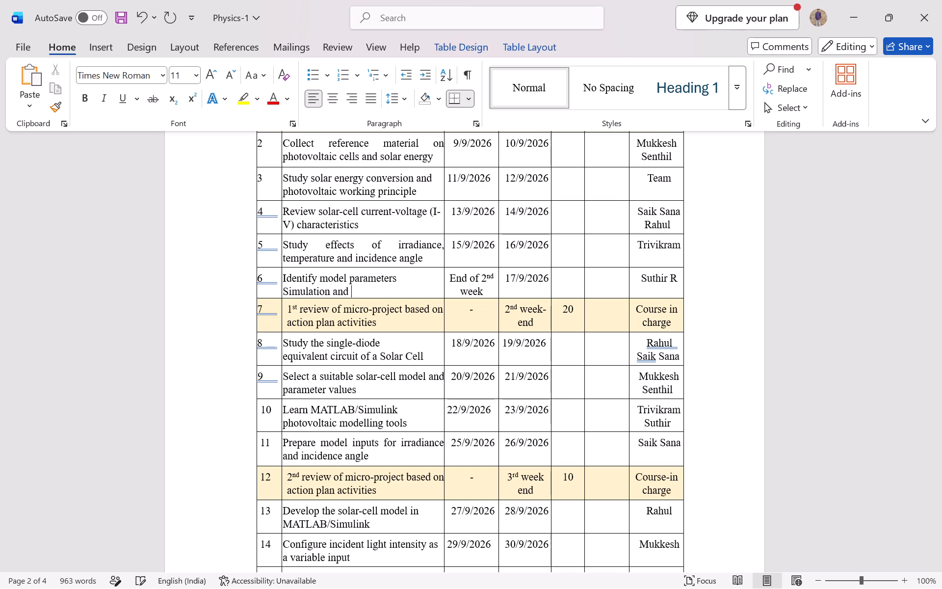
pyautogui.write('re')
pyautogui.write('quirement')
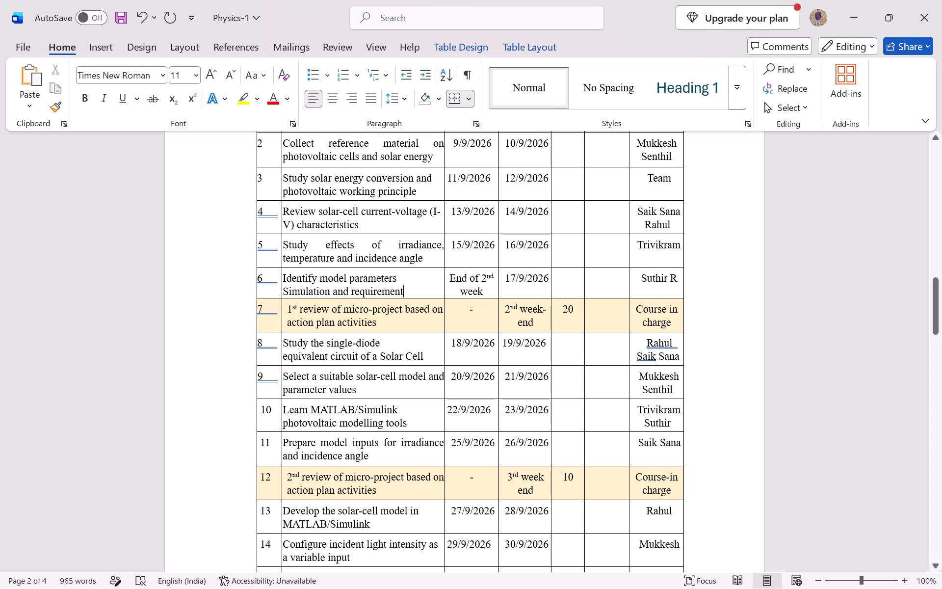
# Replace the split lines after "Compare results under" in row 23 with "different operating condition" on one line.
pyautogui.scroll(-4, 367, 332)
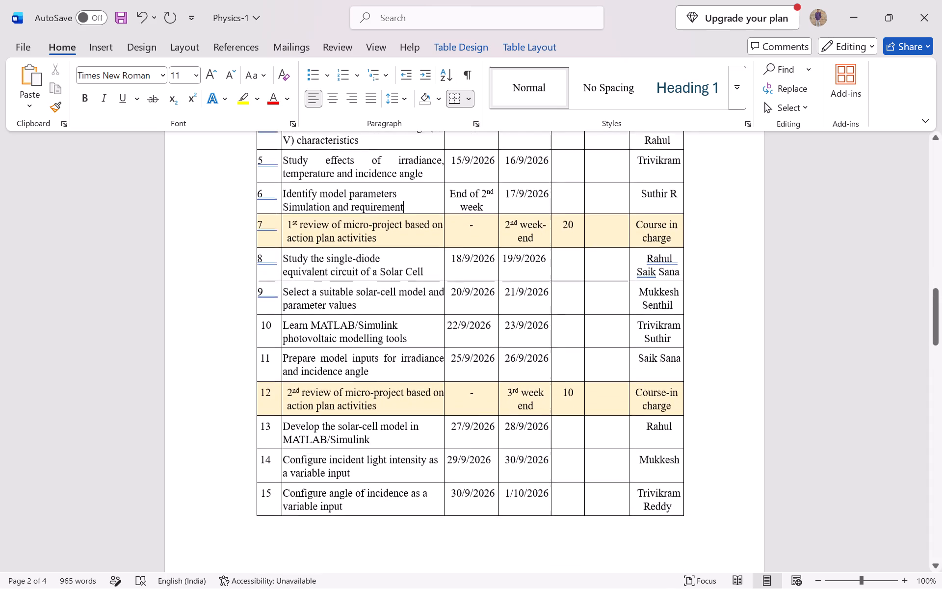
pyautogui.scroll(-4, 367, 332)
pyautogui.hscroll(1, 367, 332)
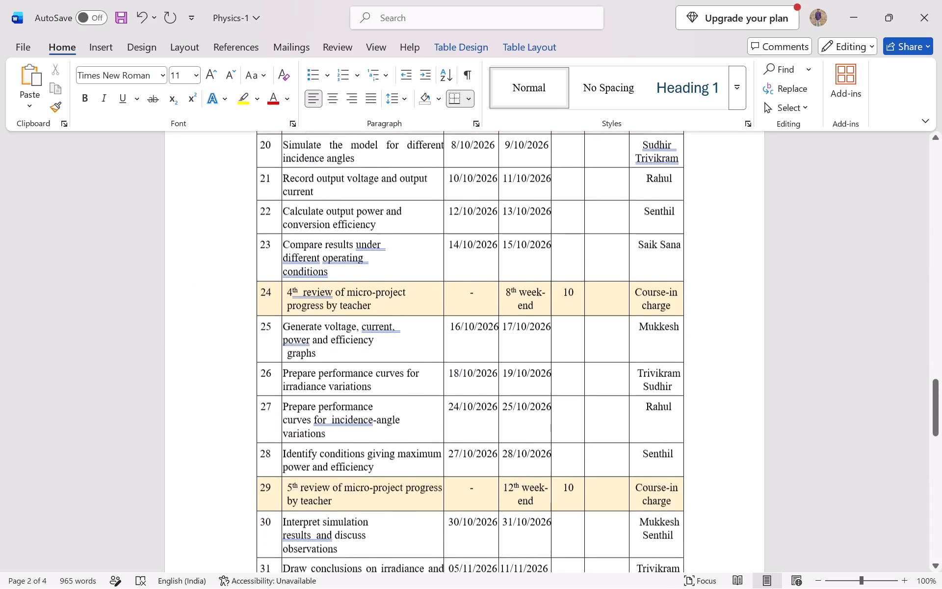
pyautogui.hscroll(1, 367, 332)
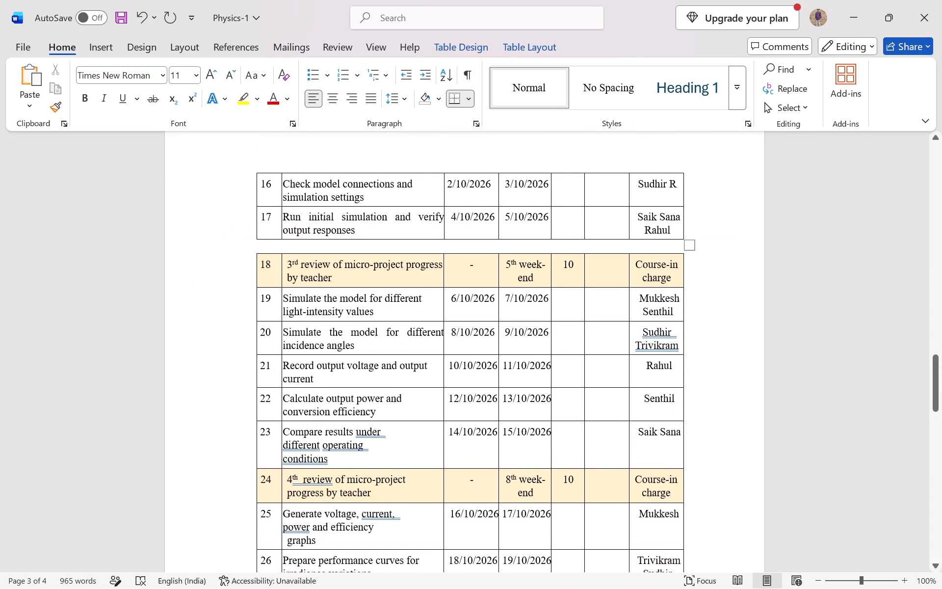
pyautogui.scroll(-1, 386, 416)
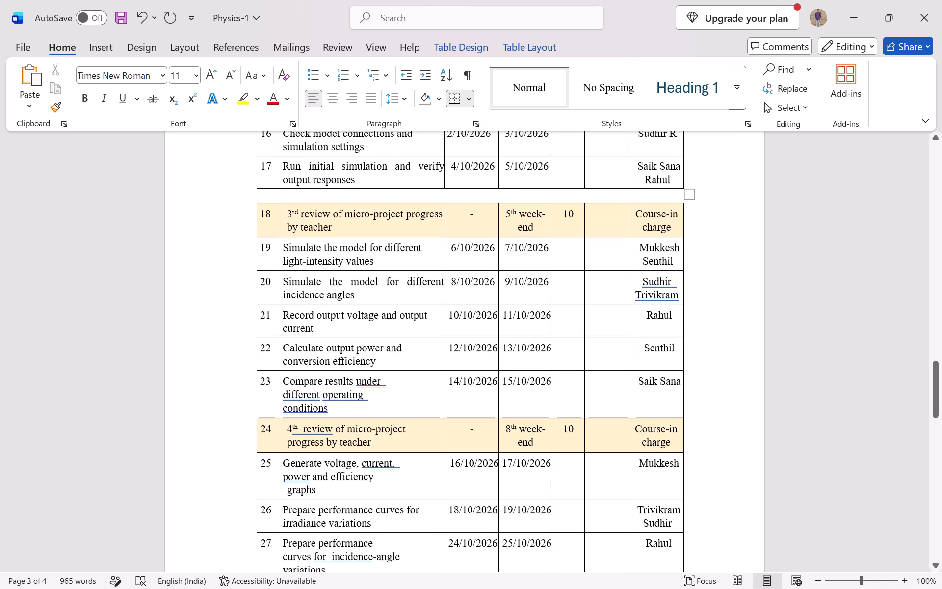
pyautogui.moveTo(359, 409); pyautogui.dragTo(286, 395)
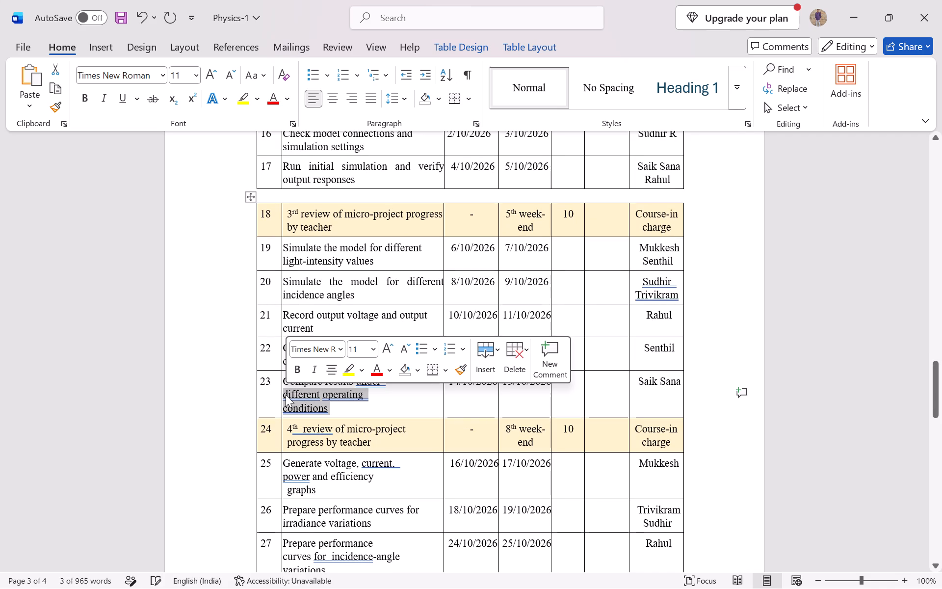
pyautogui.press('BackSpace')
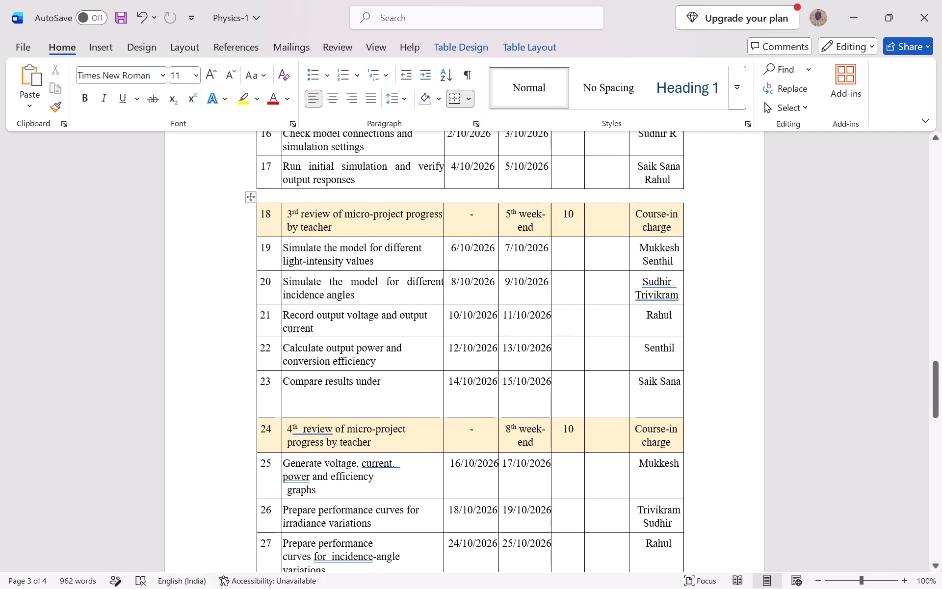
pyautogui.press('BackSpace')
pyautogui.write('diffr')
pyautogui.press('BackSpace')
pyautogui.write('erent')
pyautogui.press('space')
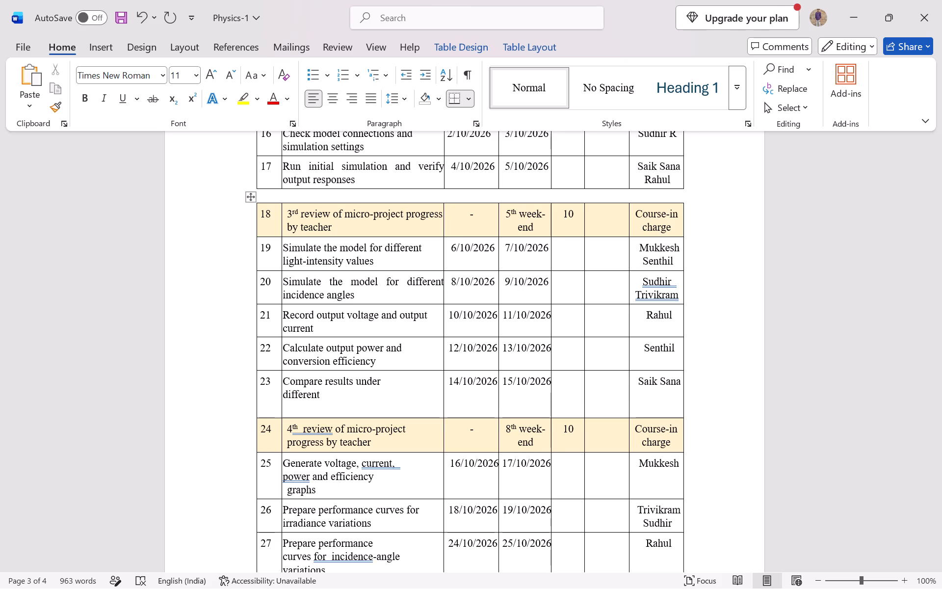
pyautogui.write('operating')
pyautogui.press('space')
pyautogui.write('con')
pyautogui.write('di')
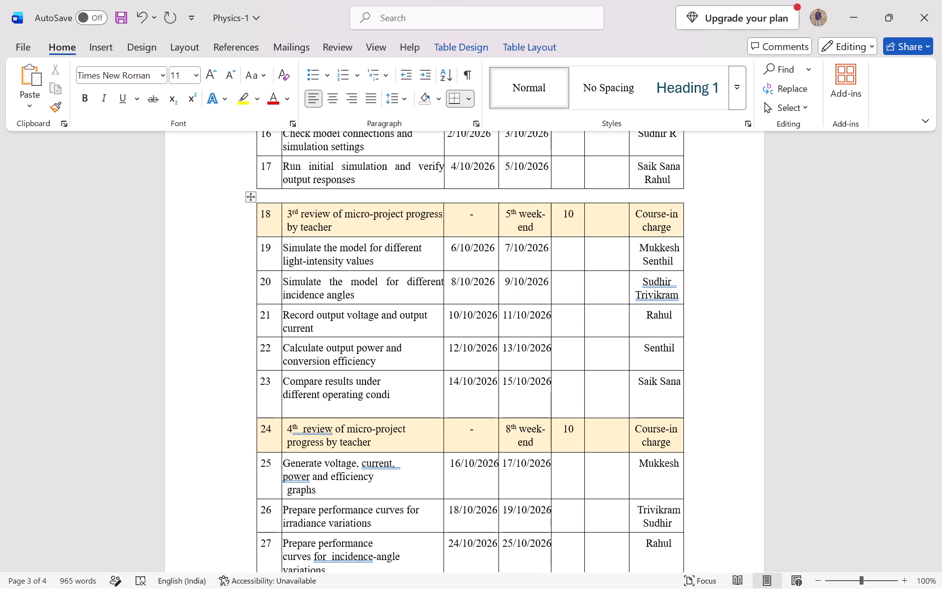
pyautogui.write('tion')
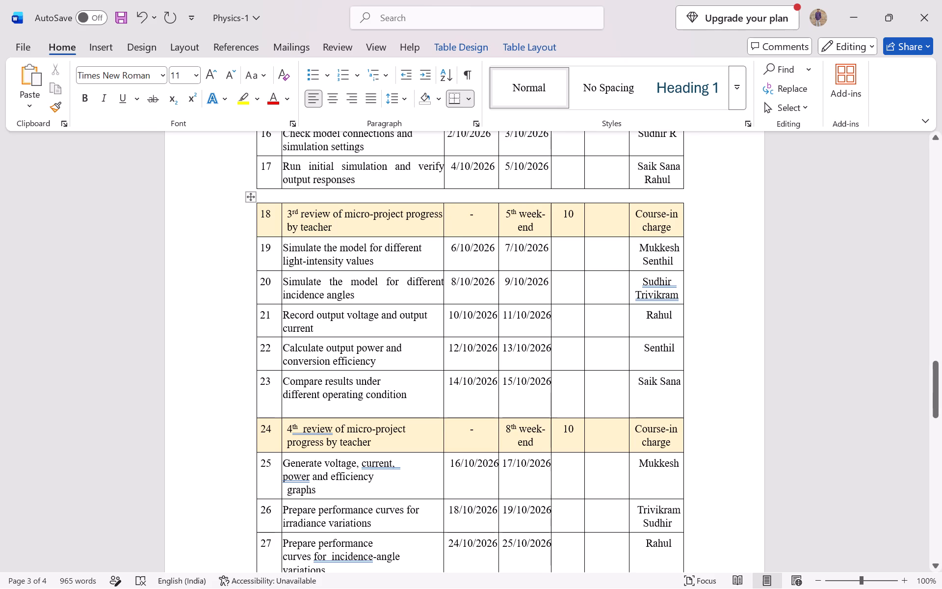
# Reduce row 23's height to fit its two lines of text.
pyautogui.moveTo(350, 421); pyautogui.dragTo(379, 405)
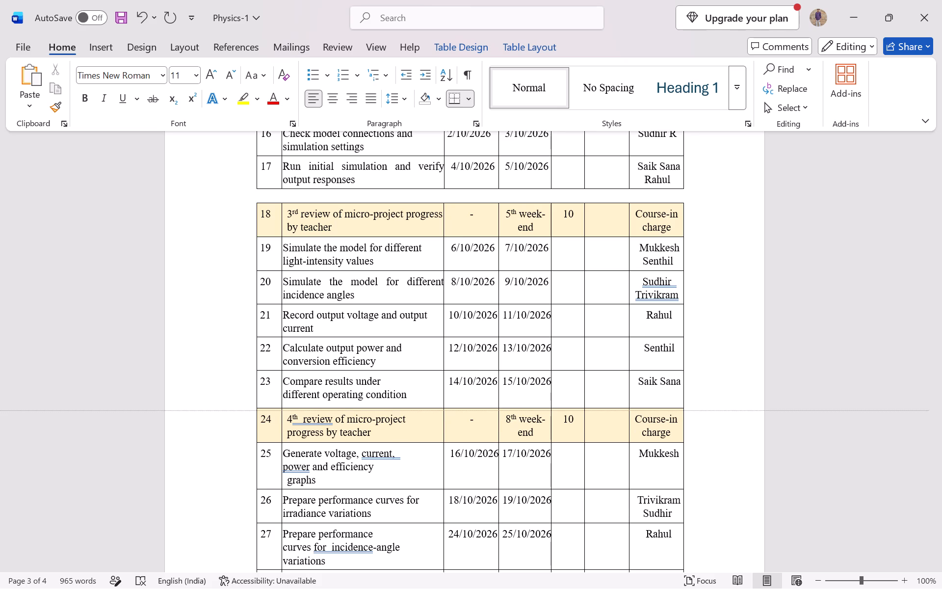
pyautogui.moveTo(379, 405); pyautogui.dragTo(387, 404)
# Delete the split lines "power and efficiency graphs" and the surplus space after "Generate voltage, current," in row 25.
pyautogui.scroll(-2, 387, 404)
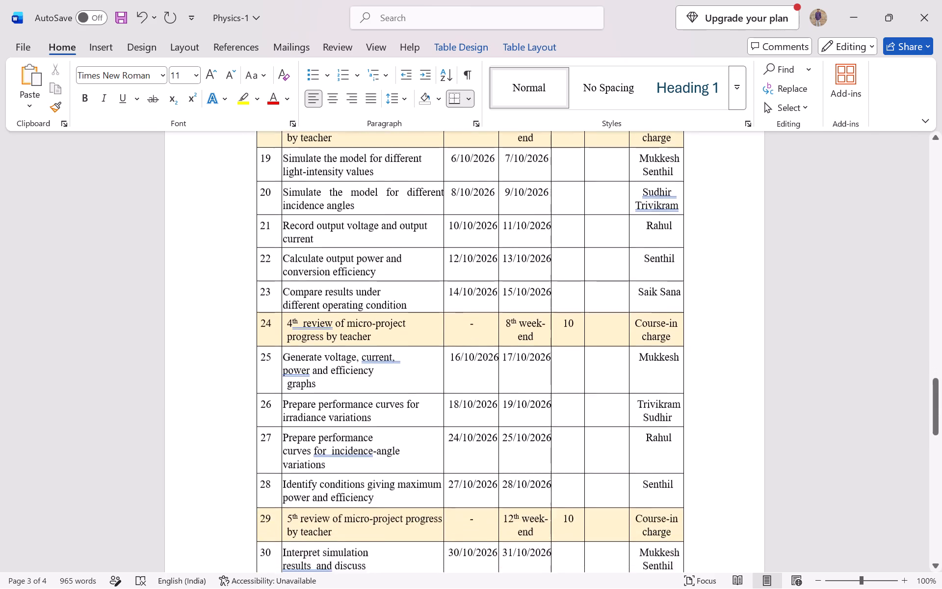
pyautogui.scroll(-1, 387, 404)
pyautogui.moveTo(352, 324); pyautogui.dragTo(281, 308)
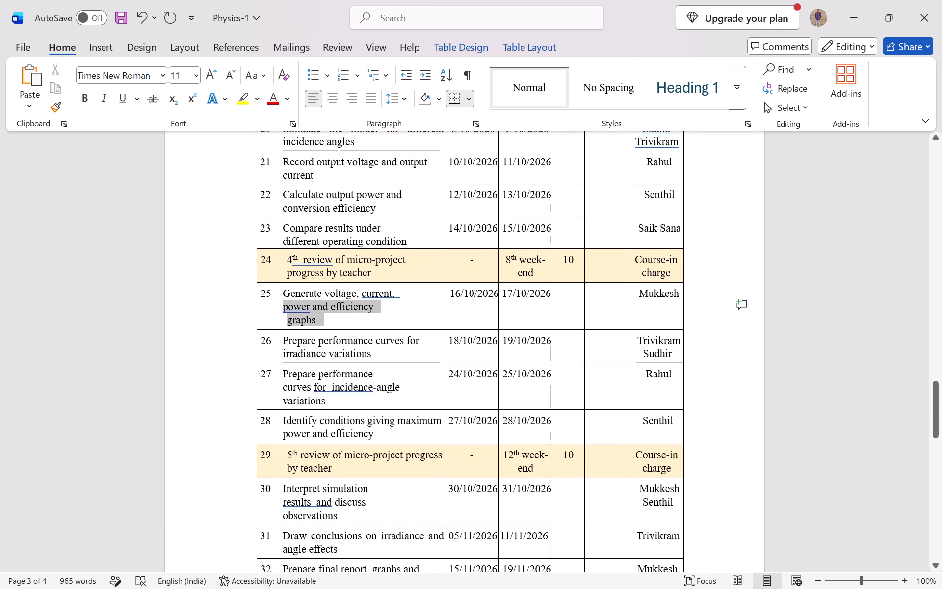
pyautogui.moveTo(281, 308); pyautogui.dragTo(327, 326)
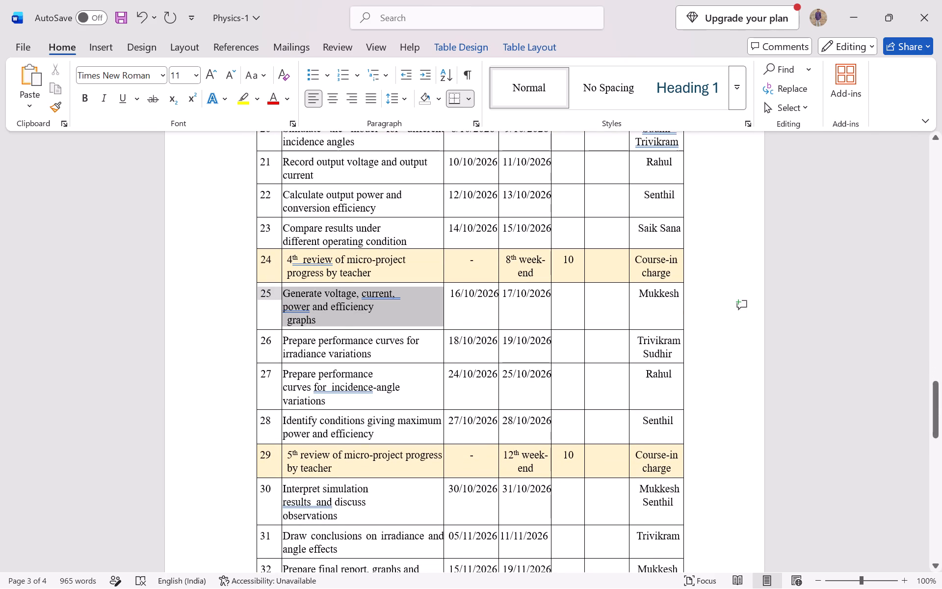
pyautogui.moveTo(327, 326); pyautogui.dragTo(341, 315)
pyautogui.click(341, 315)
pyautogui.moveTo(327, 319); pyautogui.dragTo(310, 317)
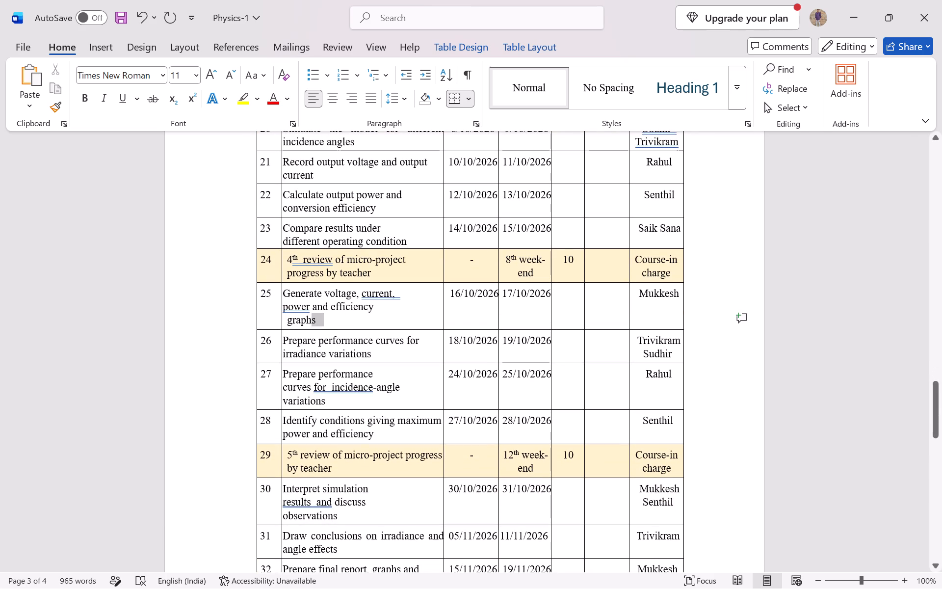
pyautogui.moveTo(310, 317); pyautogui.dragTo(286, 311)
pyautogui.press('BackSpace')
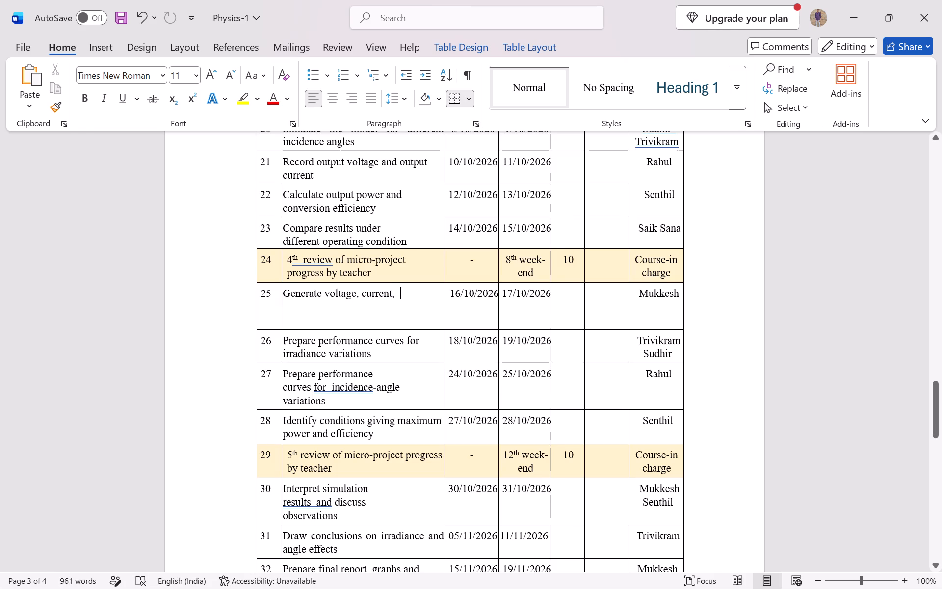
pyautogui.press('BackSpace')
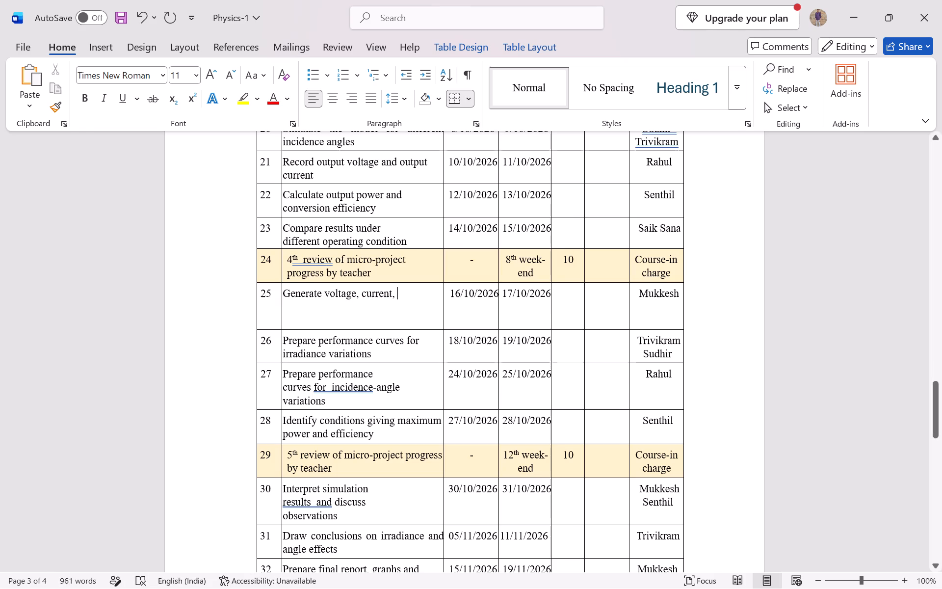
# Reduce row 25's height to fit two lines of text.
pyautogui.moveTo(386, 332); pyautogui.dragTo(386, 288)
# Complete row 25's activity text with "power" on the first line and "And efficiency" on the second.
pyautogui.write('poeer')
pyautogui.press('BackSpace')
pyautogui.press('BackSpace')
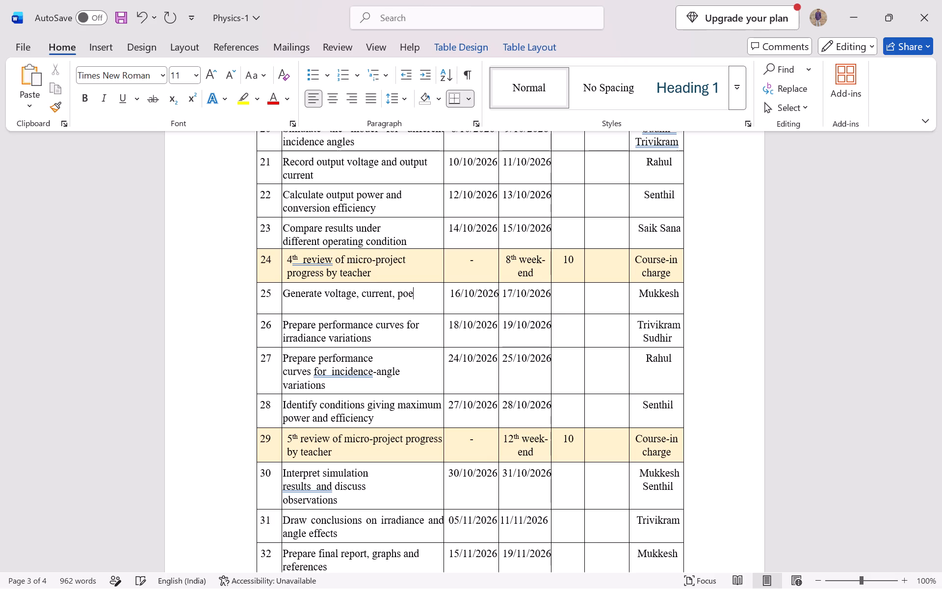
pyautogui.press('BackSpace')
pyautogui.write('wer')
pyautogui.press('Return')
pyautogui.write('and efficien')
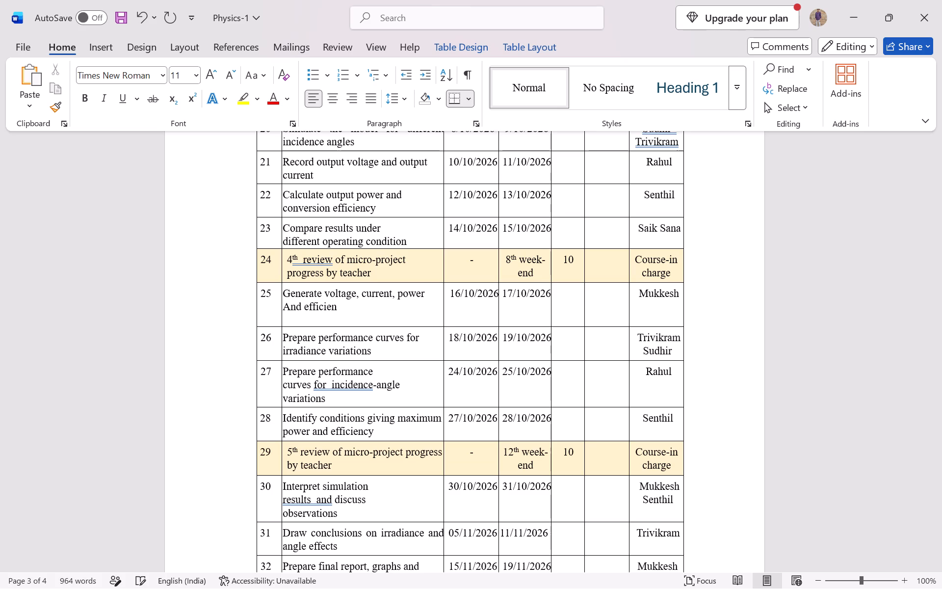
pyautogui.write('cy')
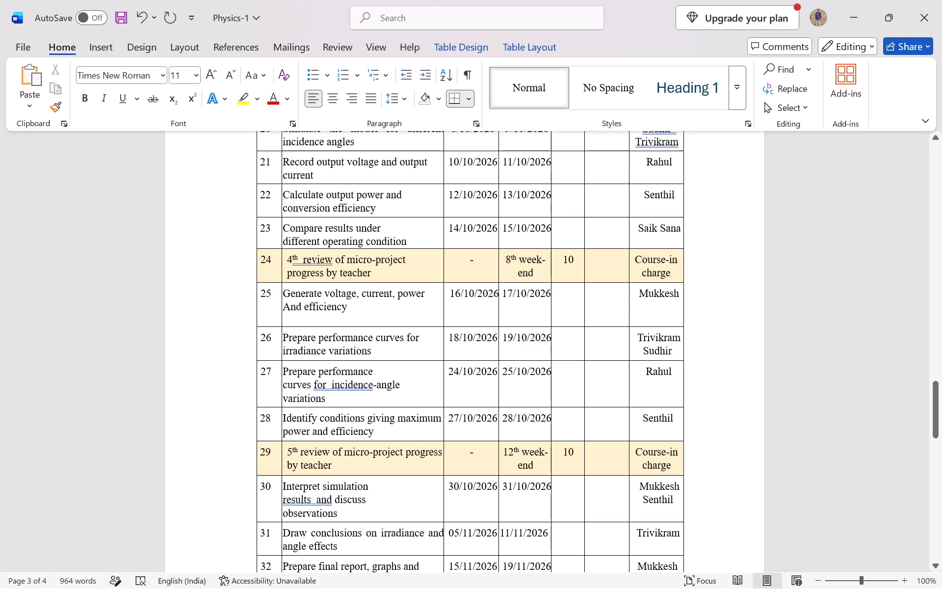
# Tighten row 25's height by removing the surplus blank space below "And efficiency".
pyautogui.moveTo(497, 327); pyautogui.dragTo(498, 317)
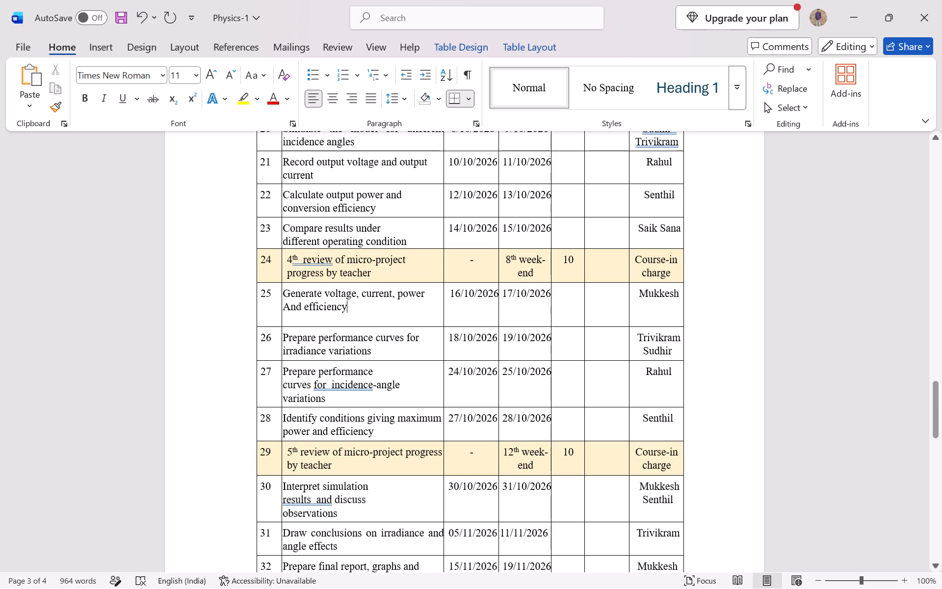
pyautogui.click(392, 314)
pyautogui.press('BackSpace')
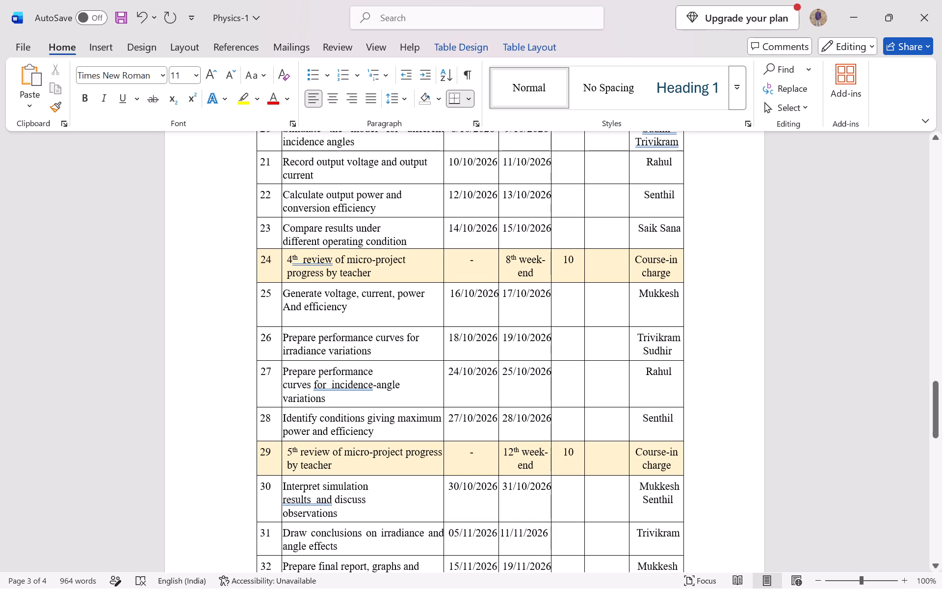
pyautogui.press('BackSpace')
pyautogui.press('BackSpace')
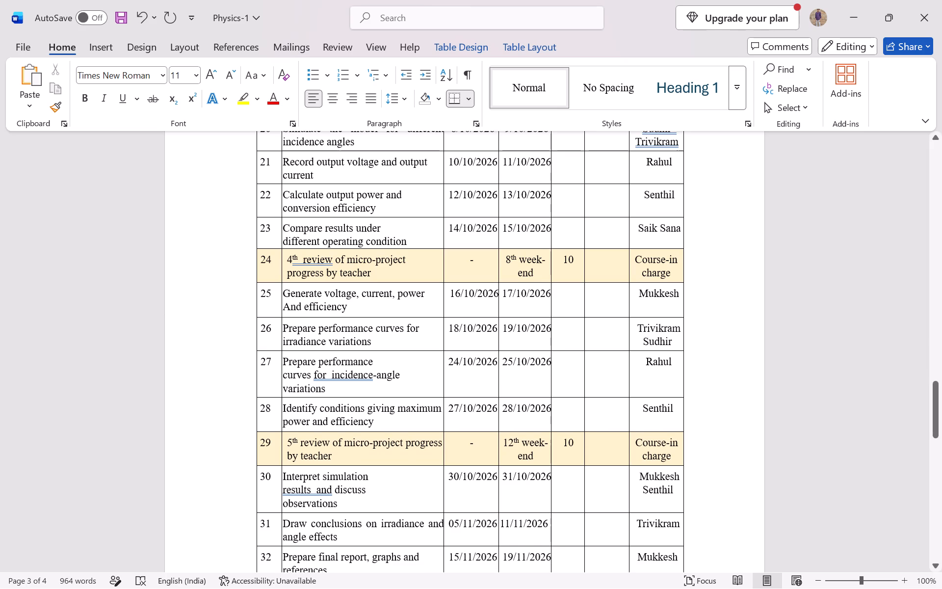
# Replace the split lines "curves for incidence-angle variations" in row 27 with "curves for" after "Prepare performance".
pyautogui.scroll(-3, 410, 331)
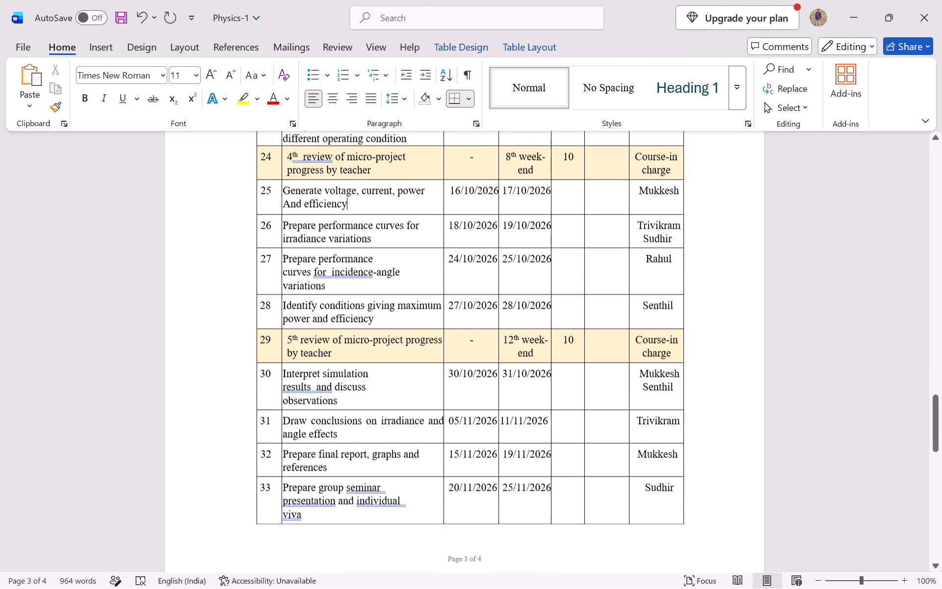
pyautogui.scroll(-1, 410, 331)
pyautogui.click(310, 268)
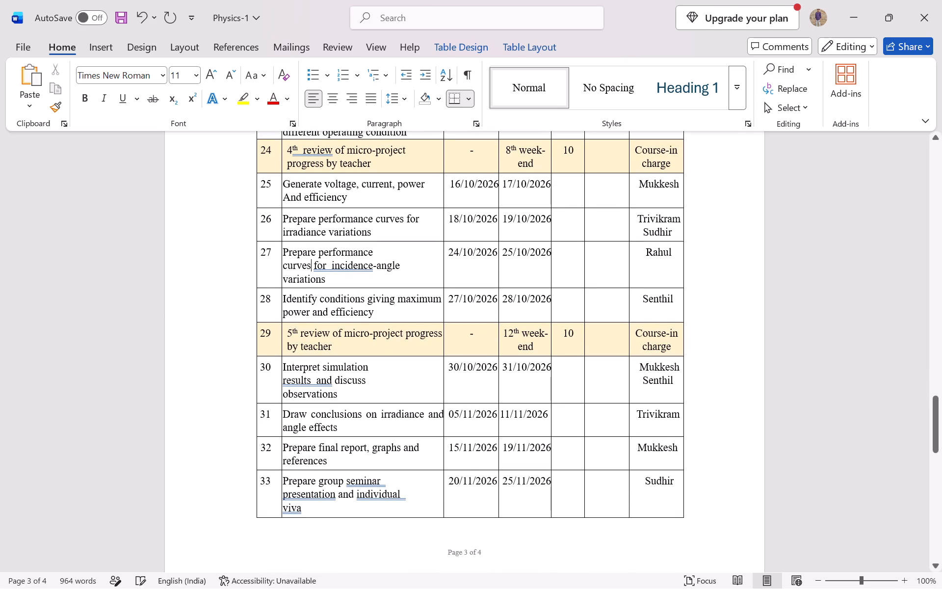
pyautogui.moveTo(310, 268); pyautogui.dragTo(287, 268)
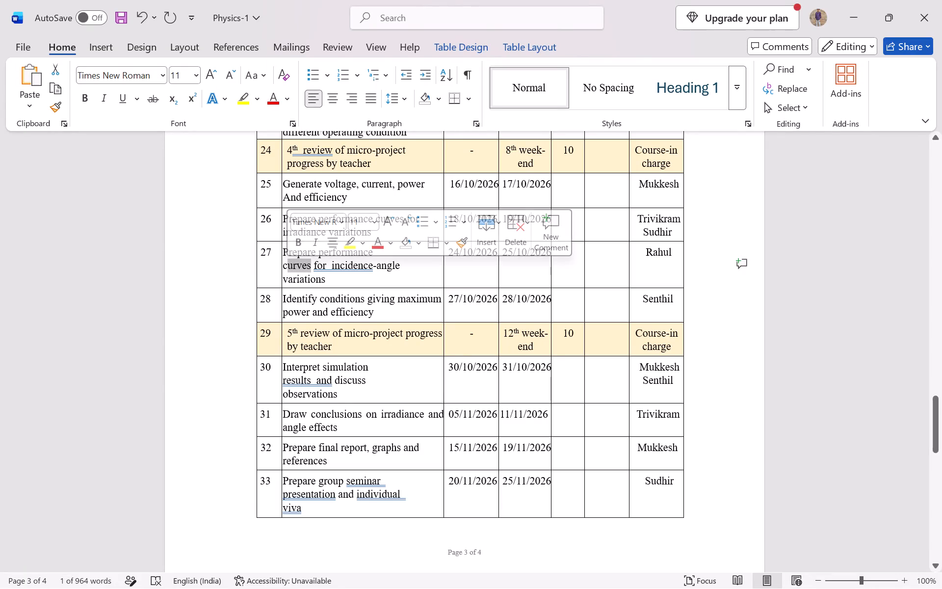
pyautogui.moveTo(353, 283); pyautogui.dragTo(286, 265)
pyautogui.press('BackSpace')
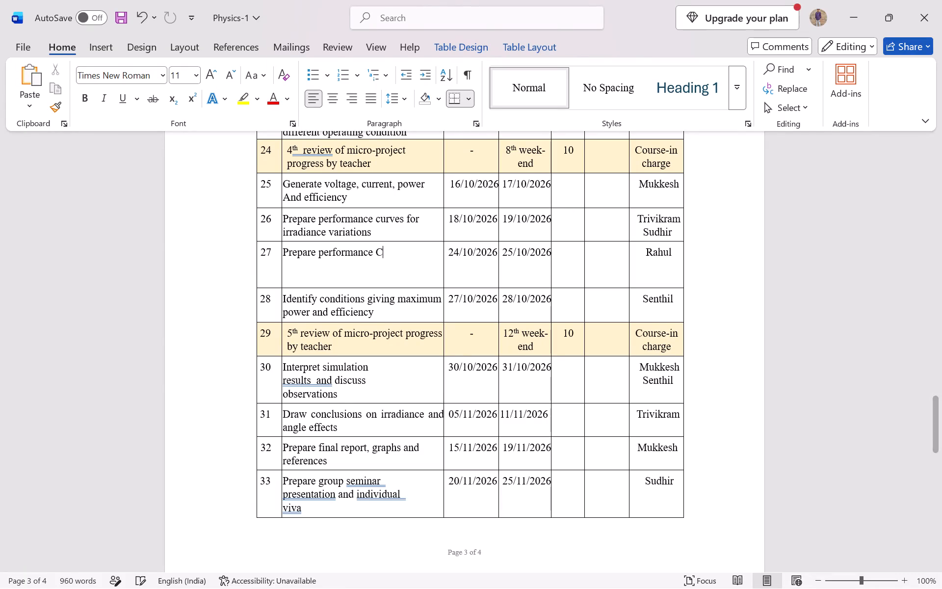
pyautogui.press('BackSpace')
pyautogui.write('curves fot')
pyautogui.press('BackSpace')
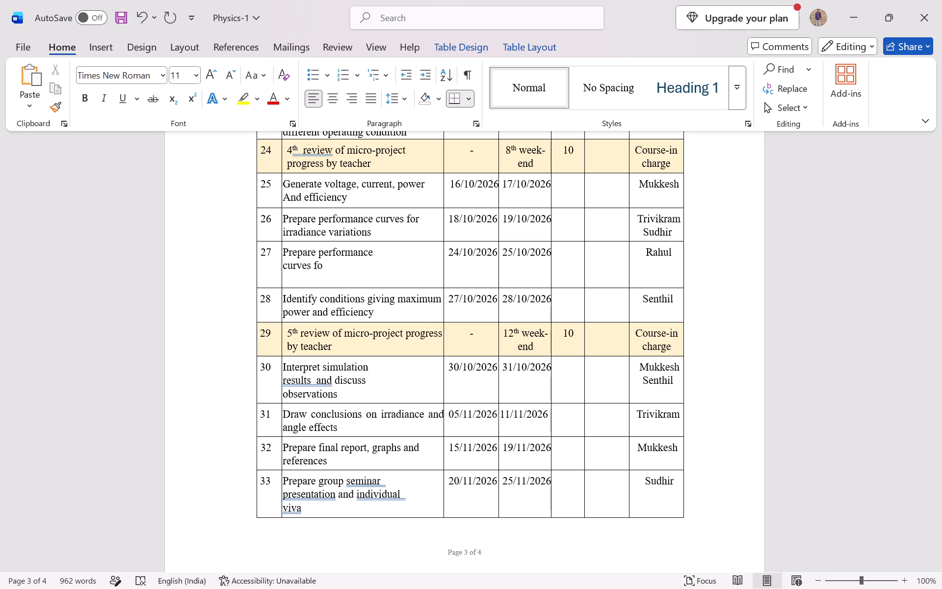
pyautogui.press('r')
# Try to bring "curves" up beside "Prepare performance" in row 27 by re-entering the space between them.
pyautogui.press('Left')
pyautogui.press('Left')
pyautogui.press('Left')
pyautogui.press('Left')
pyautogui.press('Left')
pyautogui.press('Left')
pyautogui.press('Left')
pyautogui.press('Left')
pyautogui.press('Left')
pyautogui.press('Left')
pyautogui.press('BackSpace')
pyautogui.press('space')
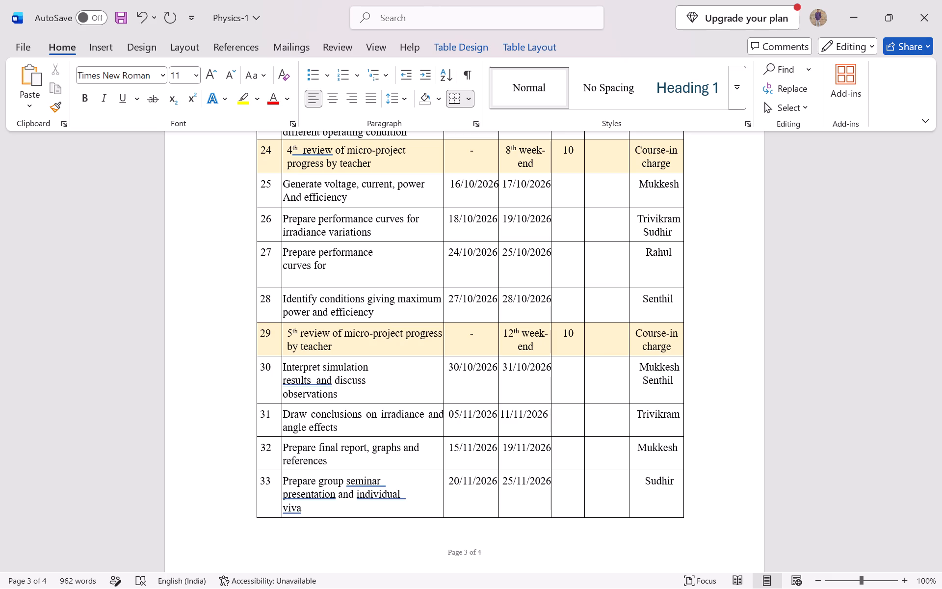
# Finish row 27's activity text by adding "incident angle variation" after "curves for".
pyautogui.click(361, 271)
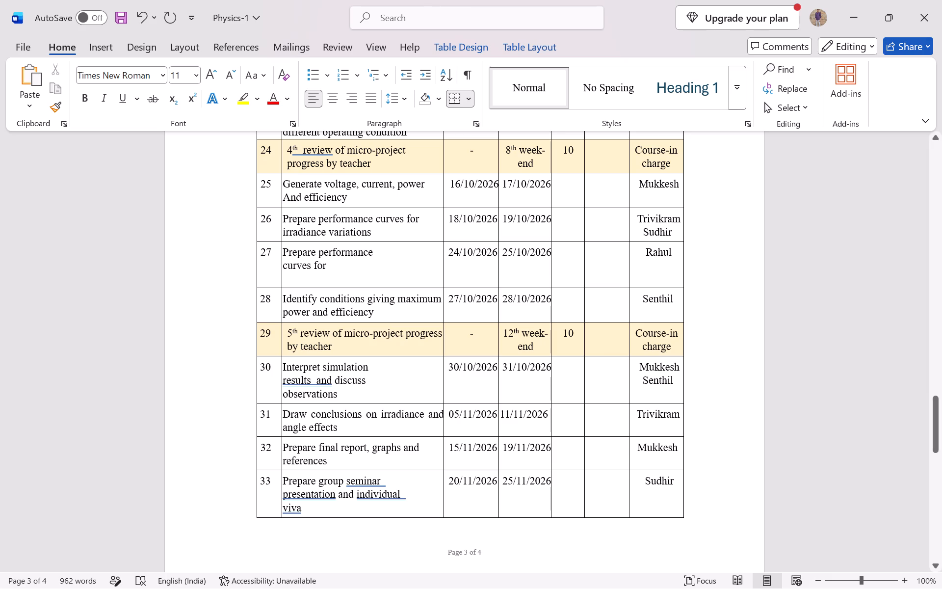
pyautogui.press('space')
pyautogui.write('inci')
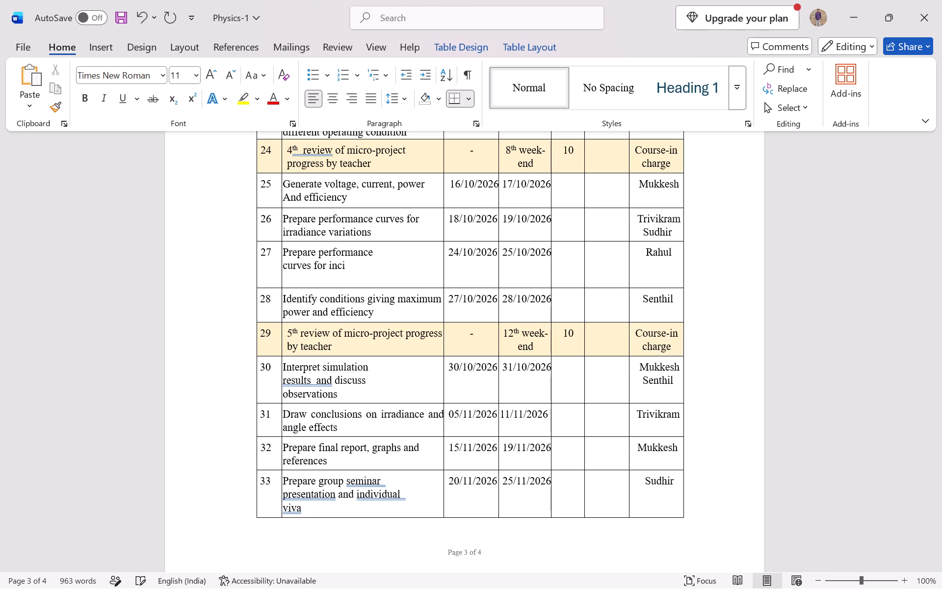
pyautogui.write('dent angle varia')
pyautogui.write('ti')
pyautogui.press('BackSpace')
pyautogui.write('ion')
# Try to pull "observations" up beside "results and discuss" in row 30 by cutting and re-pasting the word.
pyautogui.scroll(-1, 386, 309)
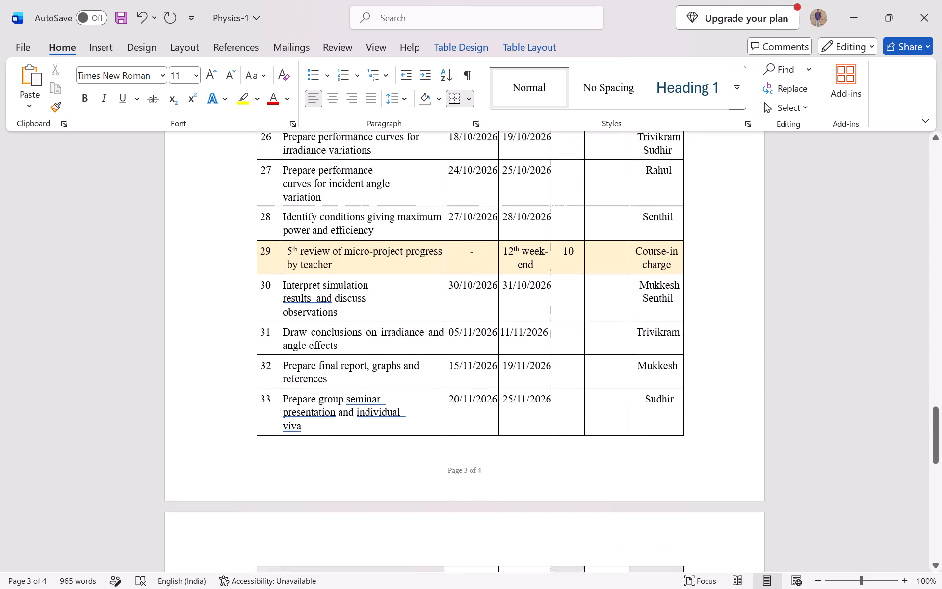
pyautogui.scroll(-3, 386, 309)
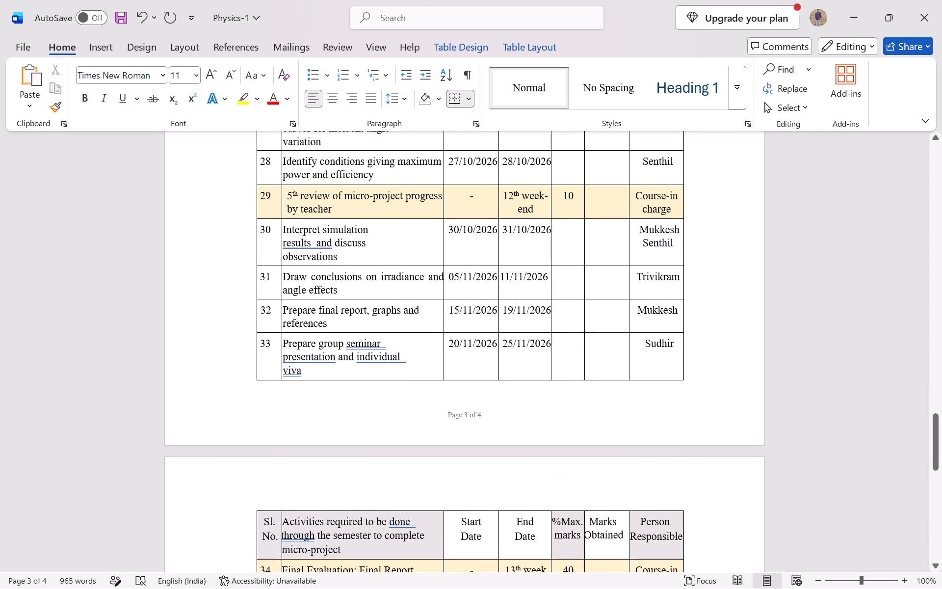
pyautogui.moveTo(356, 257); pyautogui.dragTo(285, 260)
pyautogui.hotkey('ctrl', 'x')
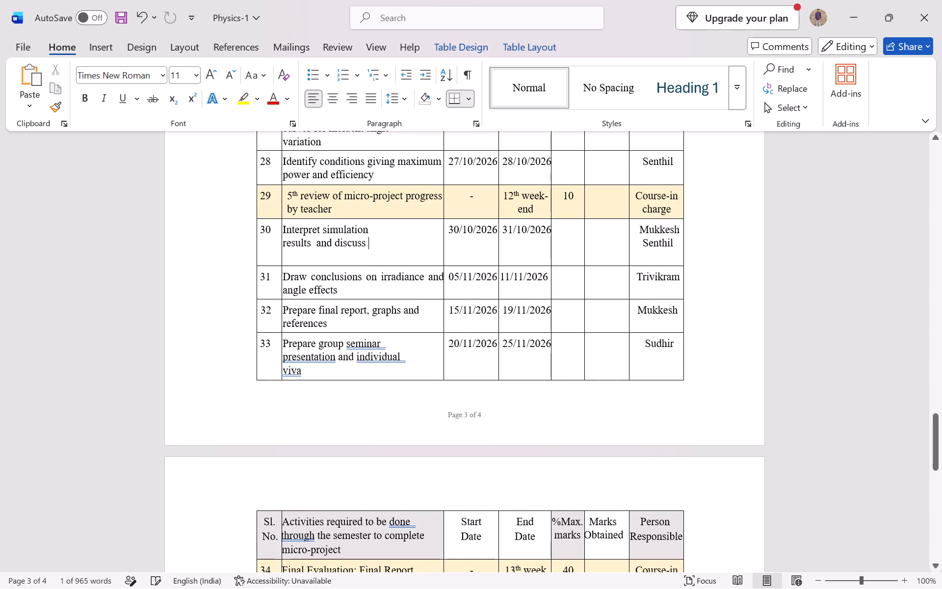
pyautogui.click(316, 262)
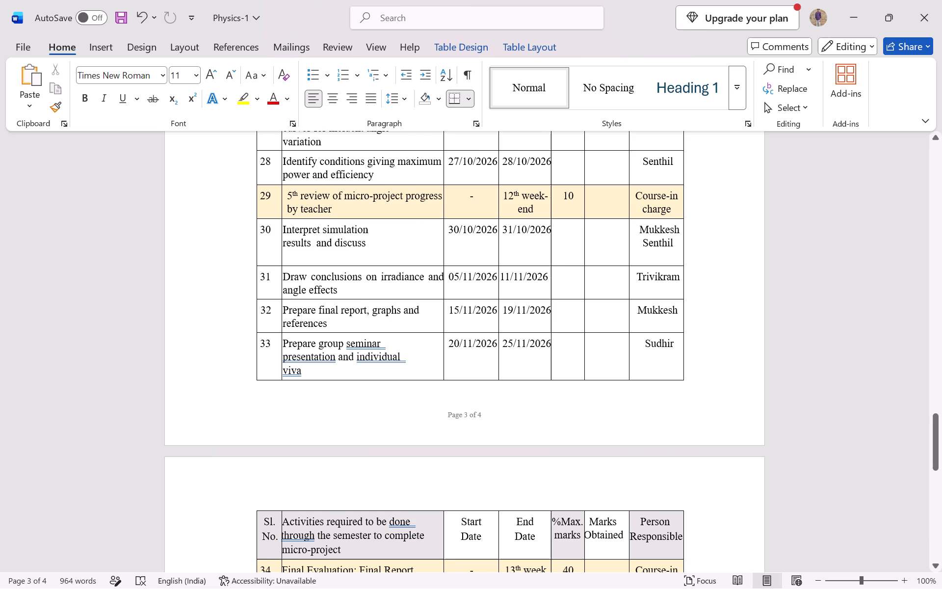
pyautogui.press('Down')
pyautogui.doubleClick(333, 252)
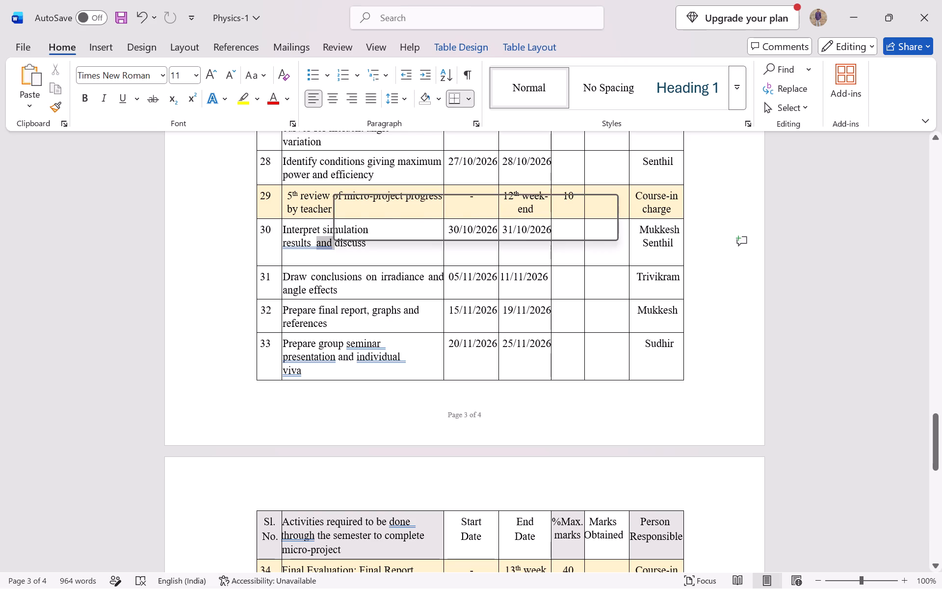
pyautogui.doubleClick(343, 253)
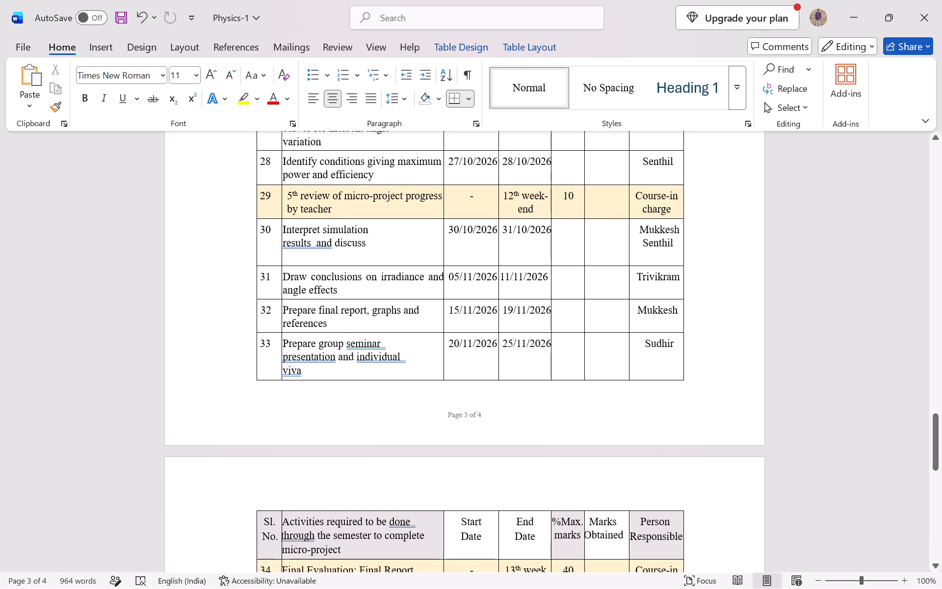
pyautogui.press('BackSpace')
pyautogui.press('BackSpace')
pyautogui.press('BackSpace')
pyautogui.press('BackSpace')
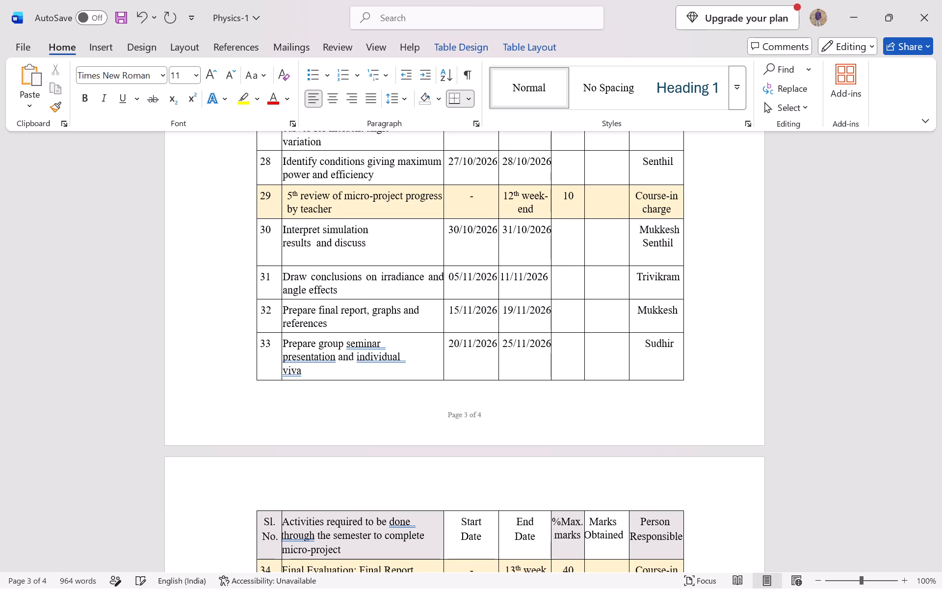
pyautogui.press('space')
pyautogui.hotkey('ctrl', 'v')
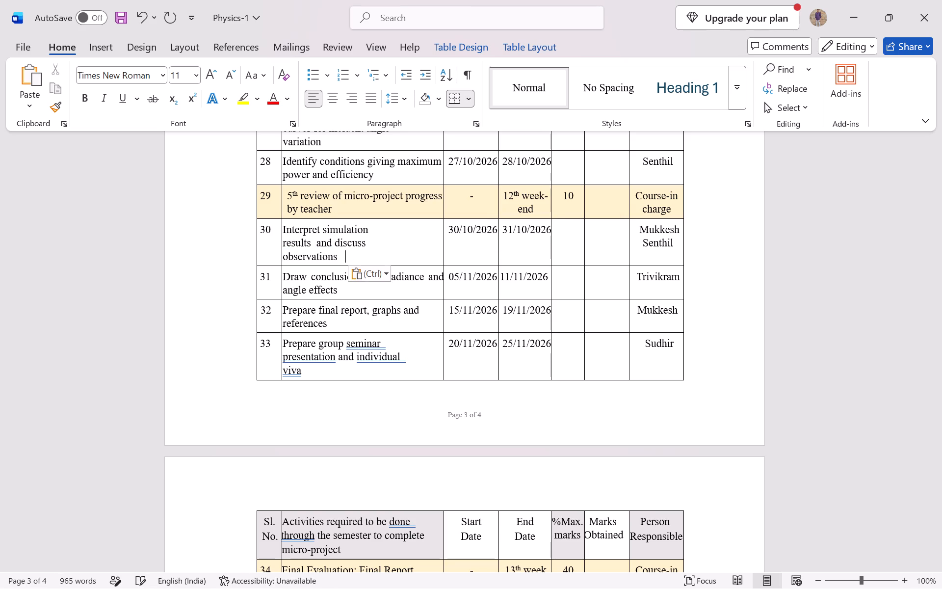
# Accept the grammar corrections "individual viva" and "seminar presentation" in row 33's activity text.
pyautogui.scroll(-1, 447, 383)
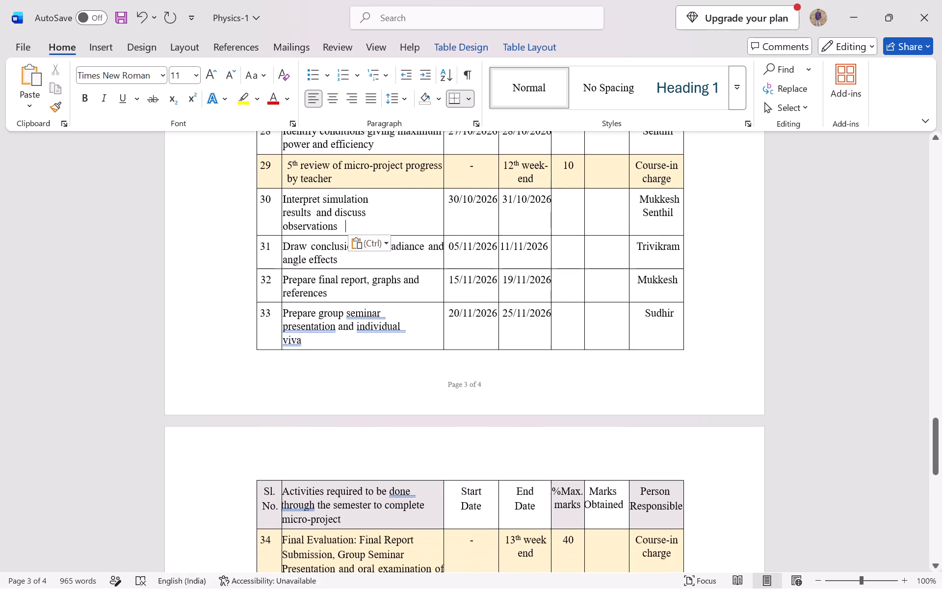
pyautogui.click(370, 326)
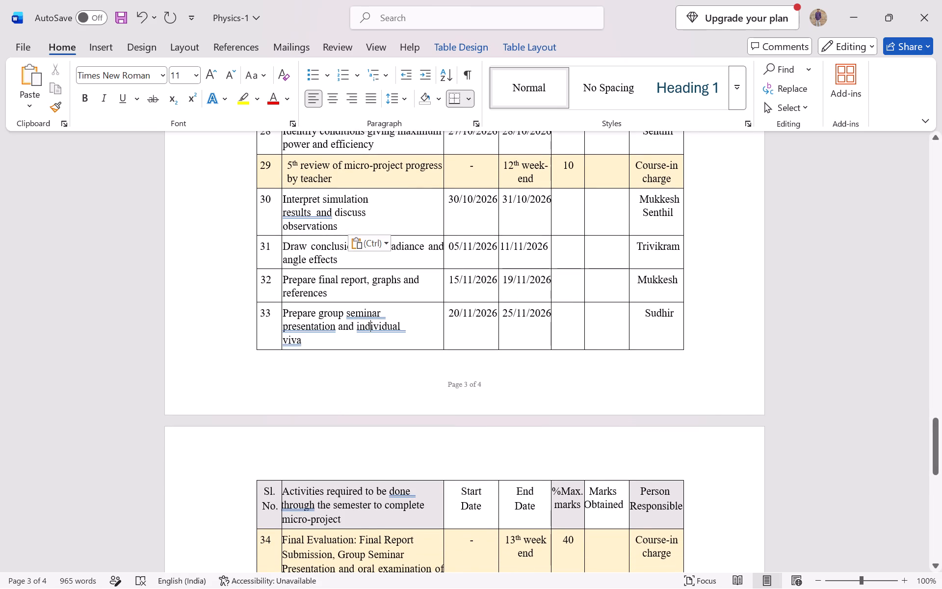
pyautogui.click(352, 308)
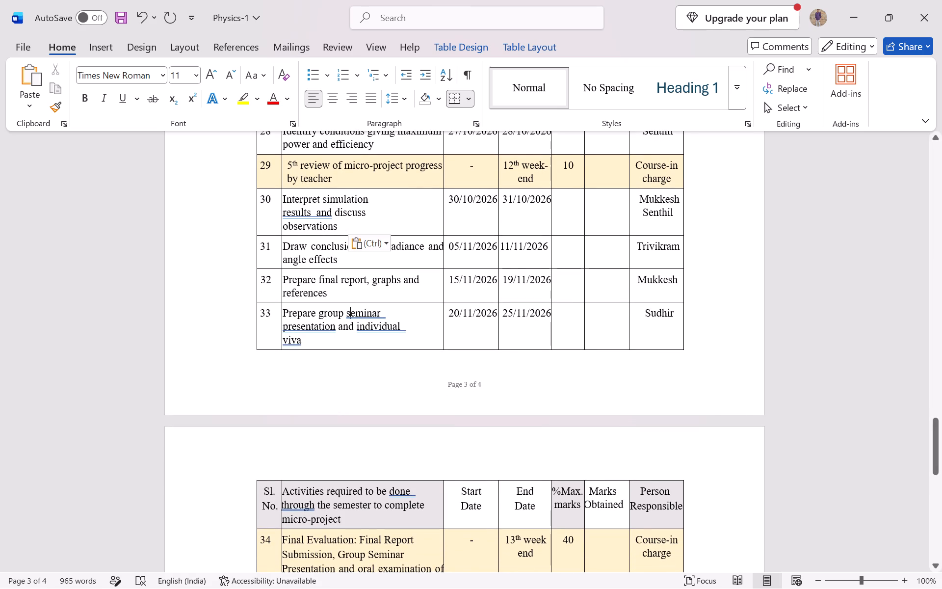
pyautogui.click(394, 328)
pyautogui.click(432, 410)
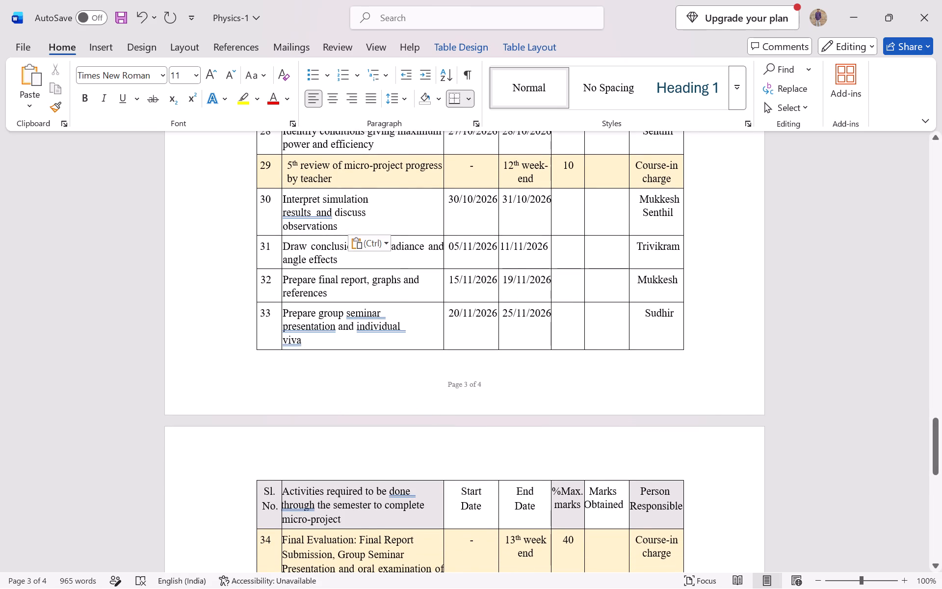
pyautogui.rightClick(361, 327)
pyautogui.click(335, 57)
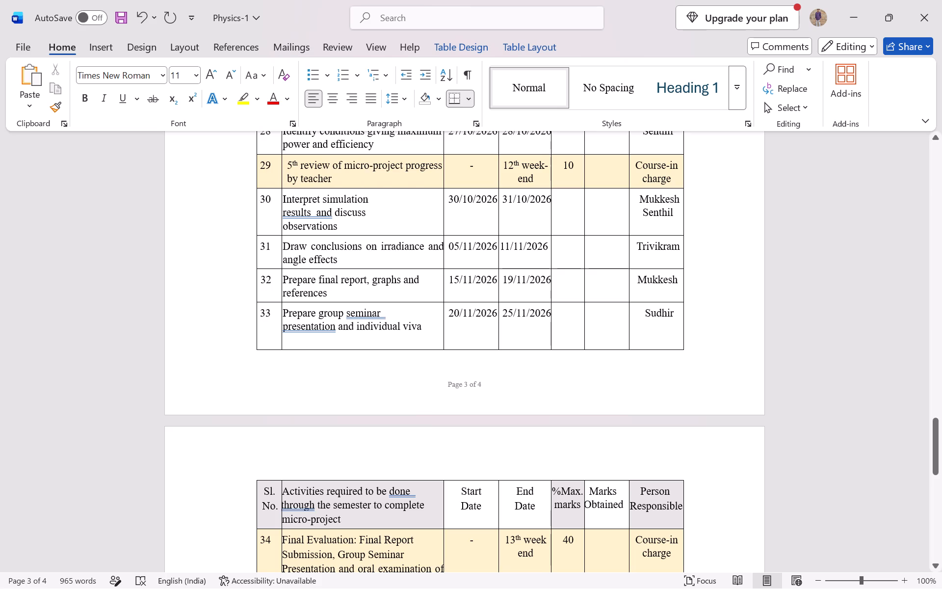
pyautogui.rightClick(316, 321)
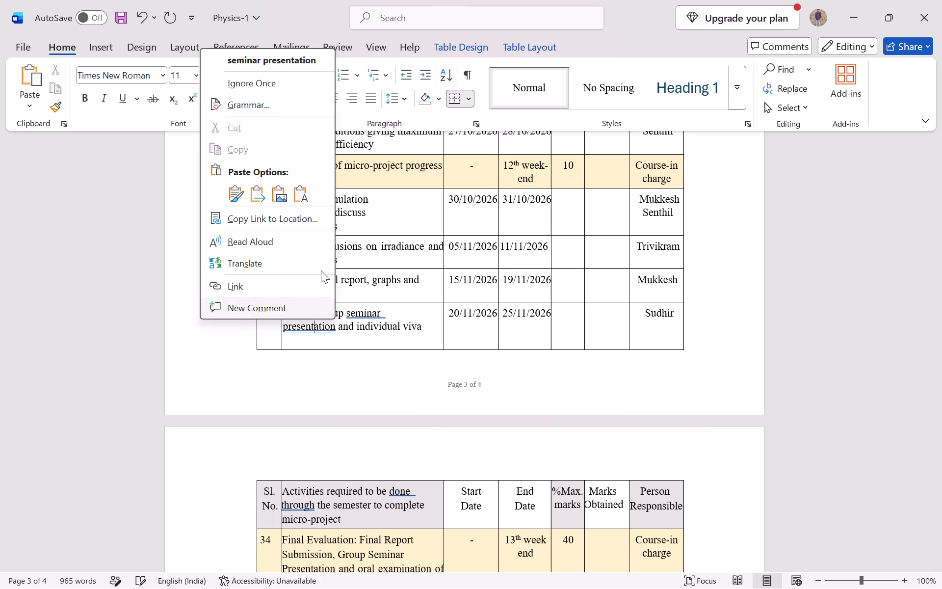
pyautogui.click(282, 58)
# Delete the blank space below "presentation and individual viva" in row 33's activity cell.
pyautogui.scroll(-1, 430, 378)
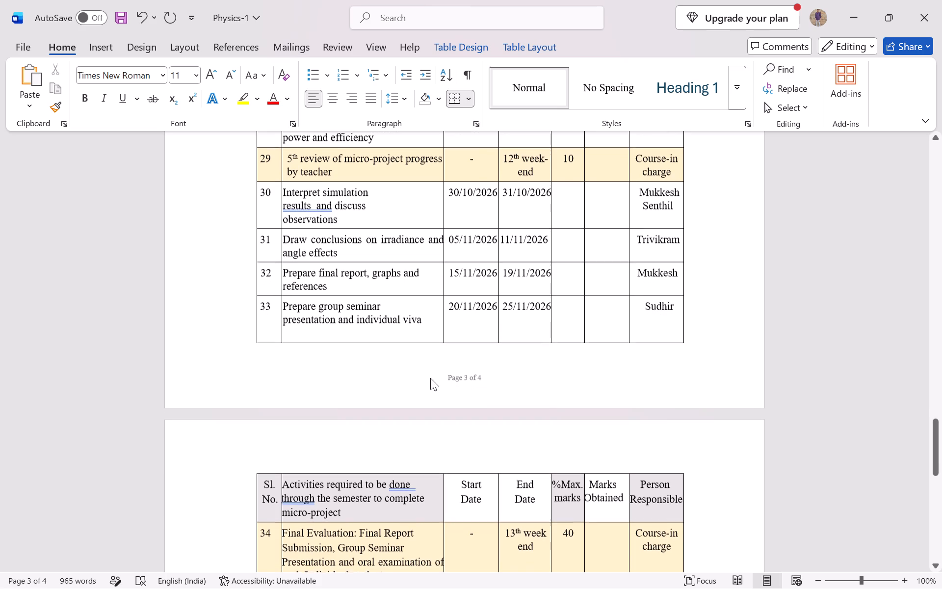
pyautogui.scroll(-1, 430, 378)
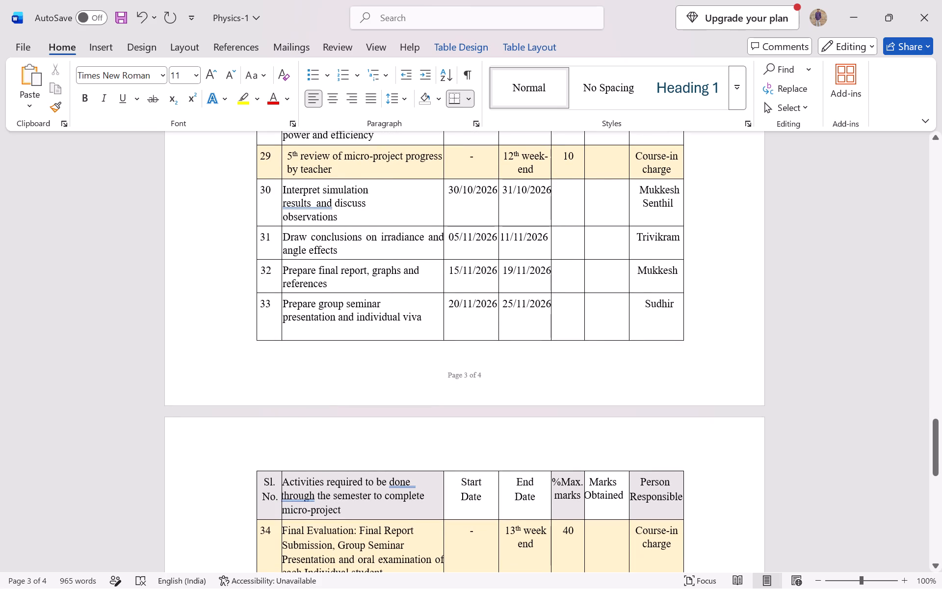
pyautogui.click(387, 330)
pyautogui.doubleClick(387, 330)
pyautogui.press('BackSpace')
pyautogui.press('BackSpace')
pyautogui.press('BackSpace')
pyautogui.press('BackSpace')
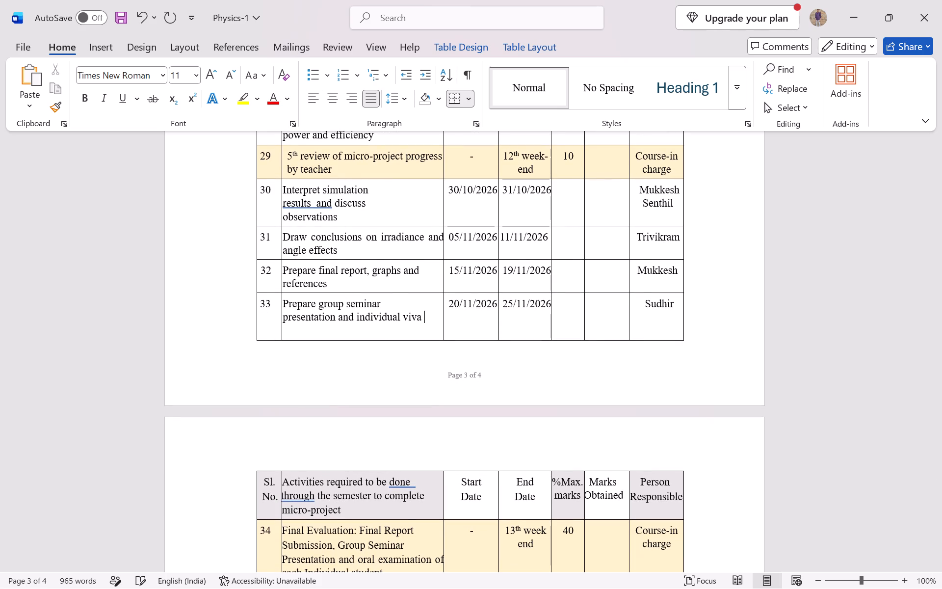
# Print the finished document to a PDF file named "Final-PHY" in the proposal folder.
pyautogui.scroll(-2, 387, 330)
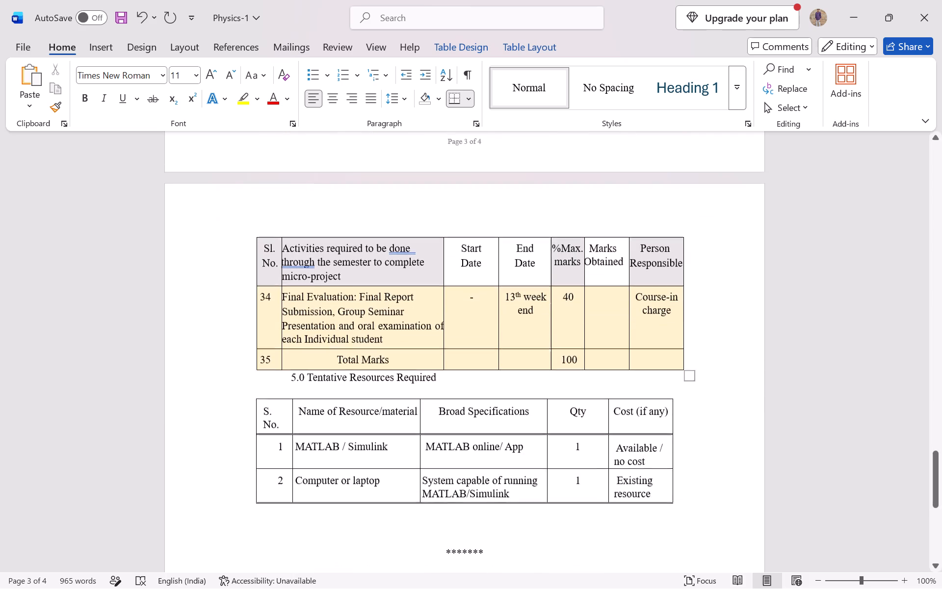
pyautogui.scroll(-1, 387, 330)
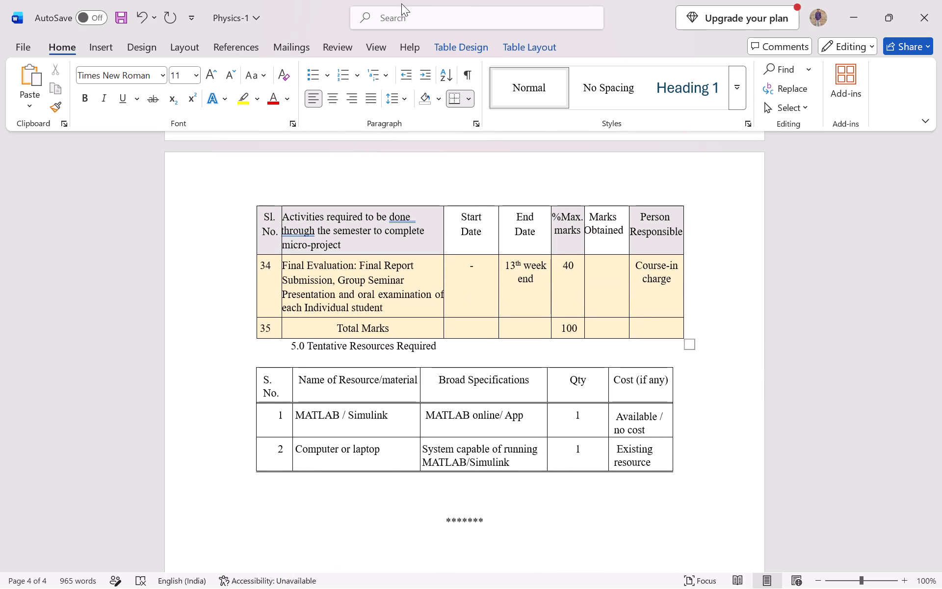
pyautogui.hotkey('ctrl', 'p')
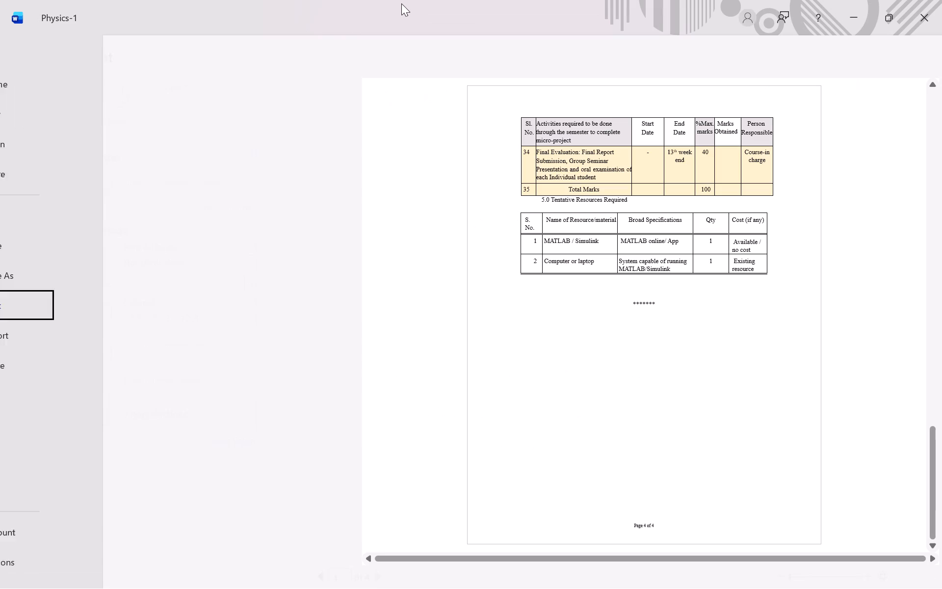
pyautogui.click(150, 100)
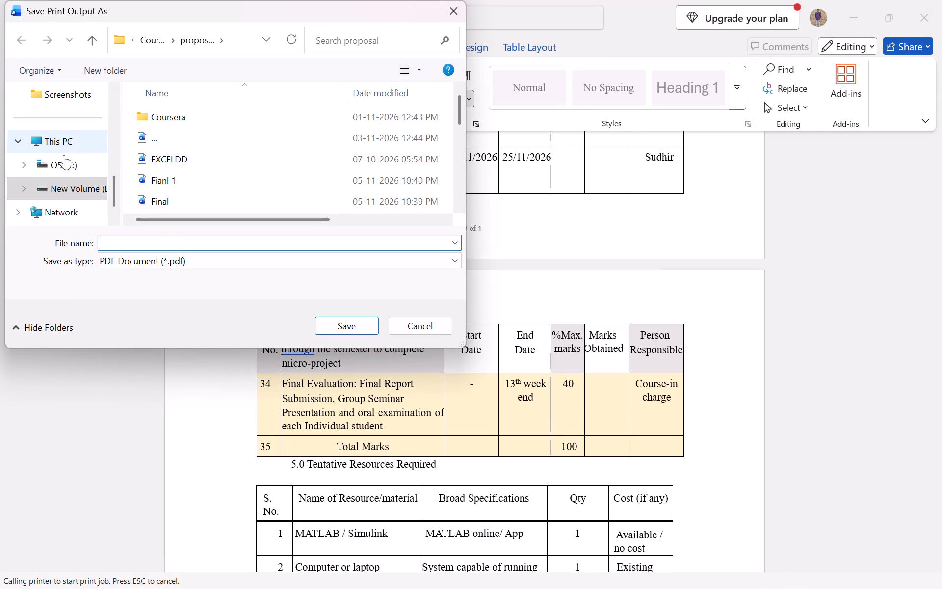
pyautogui.click(113, 132)
pyautogui.doubleClick(89, 141)
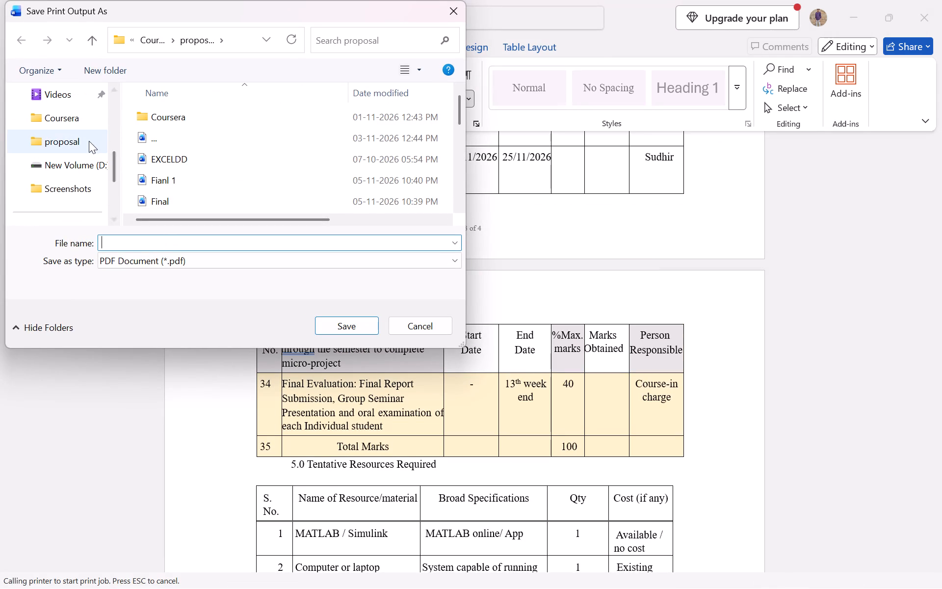
pyautogui.click(240, 240)
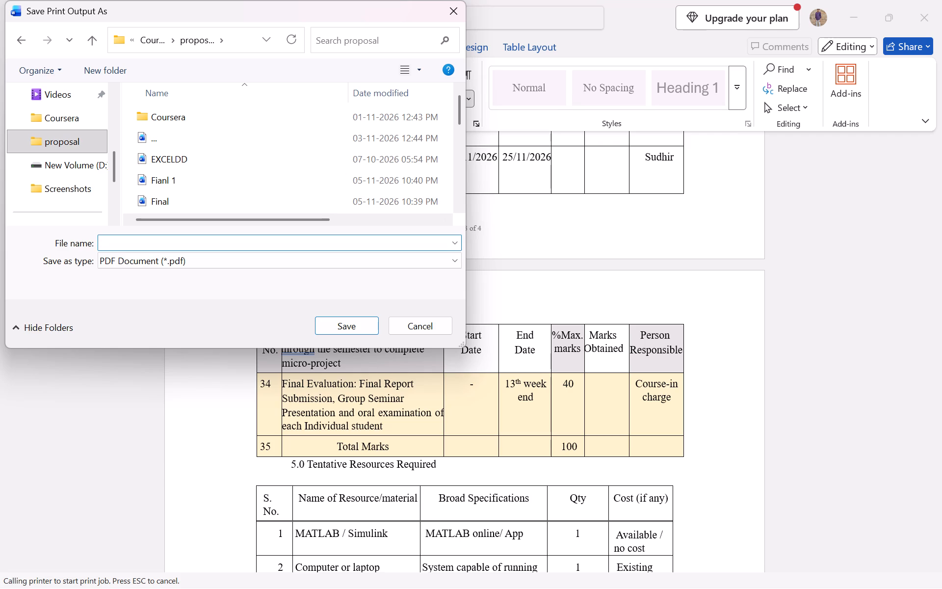
pyautogui.press('f')
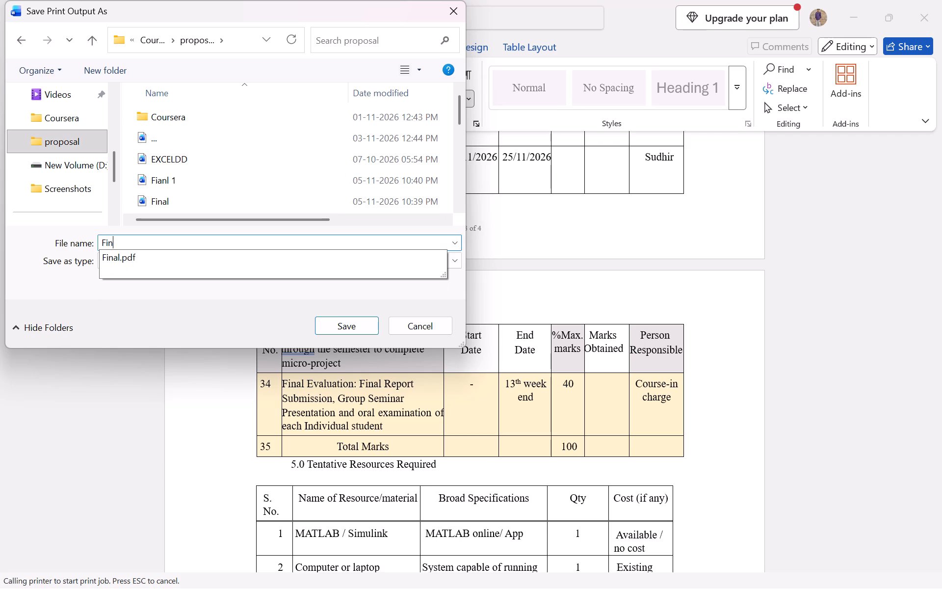
pyautogui.press('-')
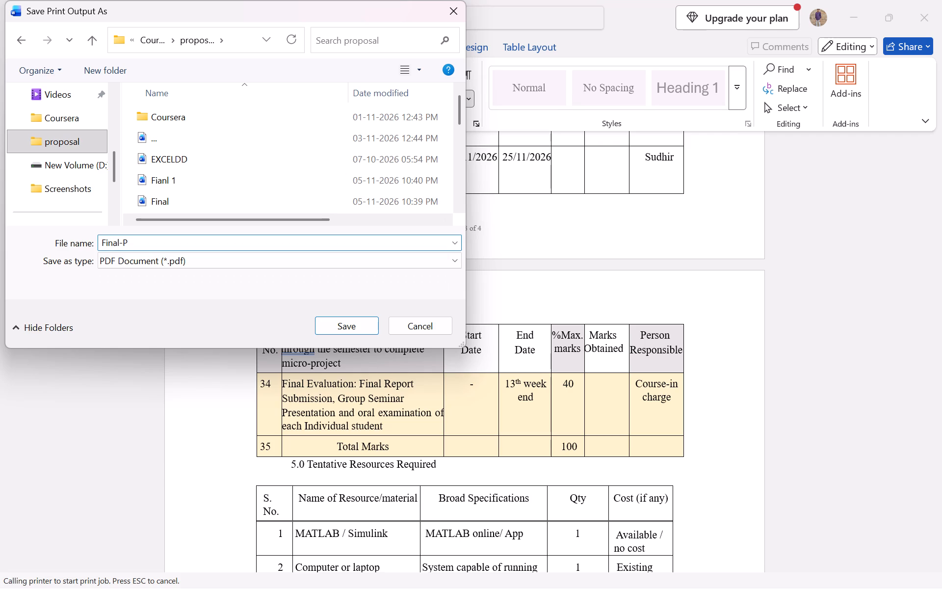
pyautogui.write('HY')
pyautogui.click(367, 328)
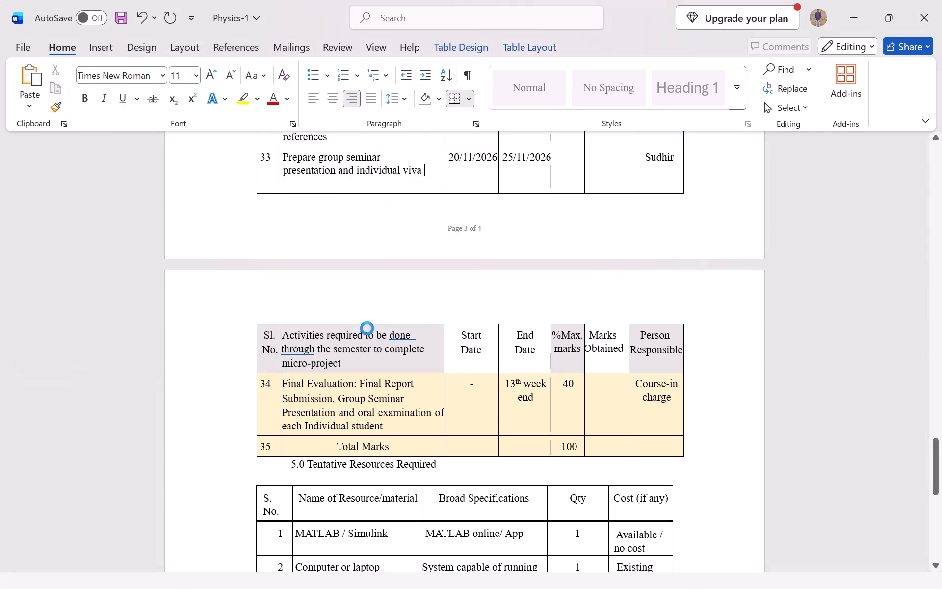
# Close the Physics-1 document.
pyautogui.click(941, 3)
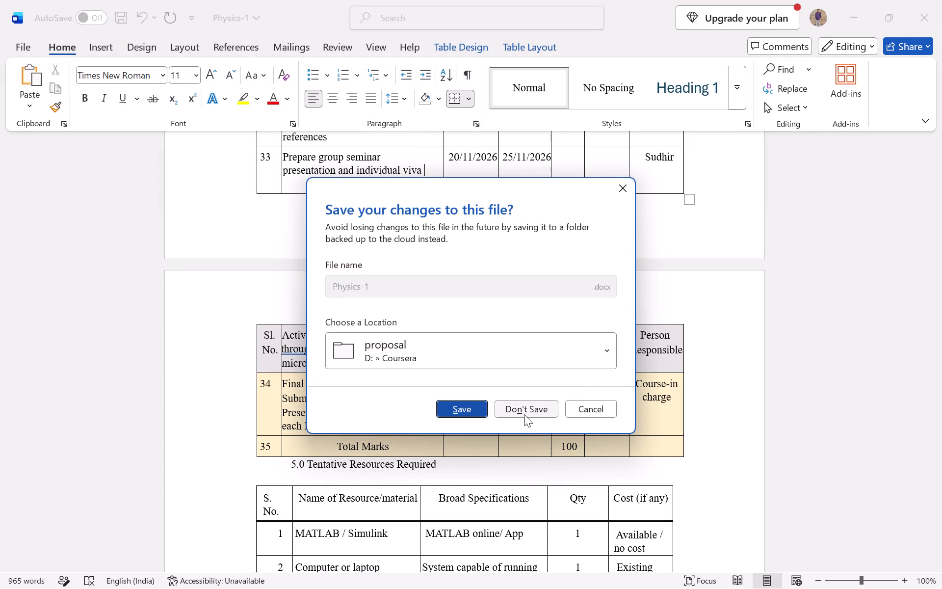
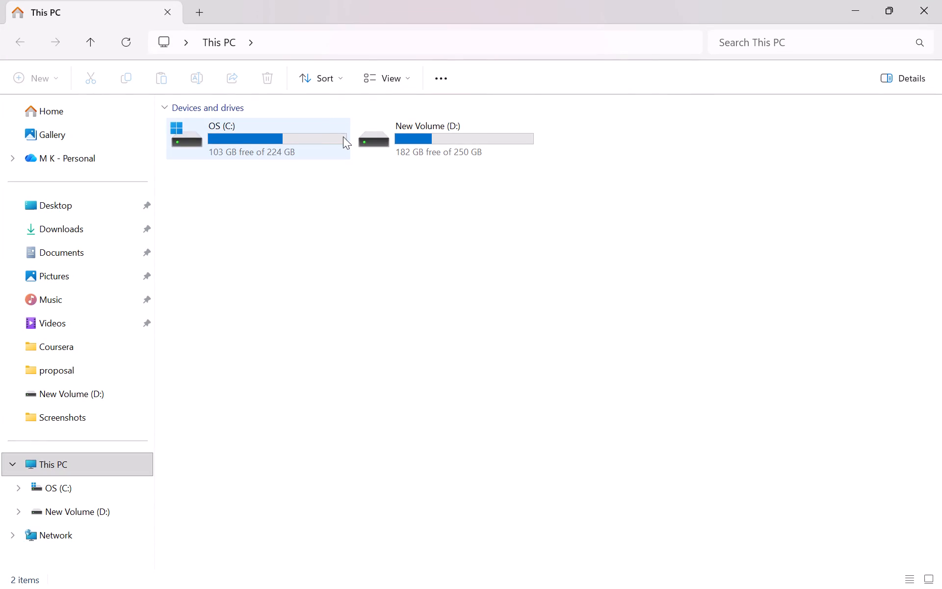
# Open the PDF Final-PHY from the proposal folder and check the text of its first page.
pyautogui.doubleClick(106, 375)
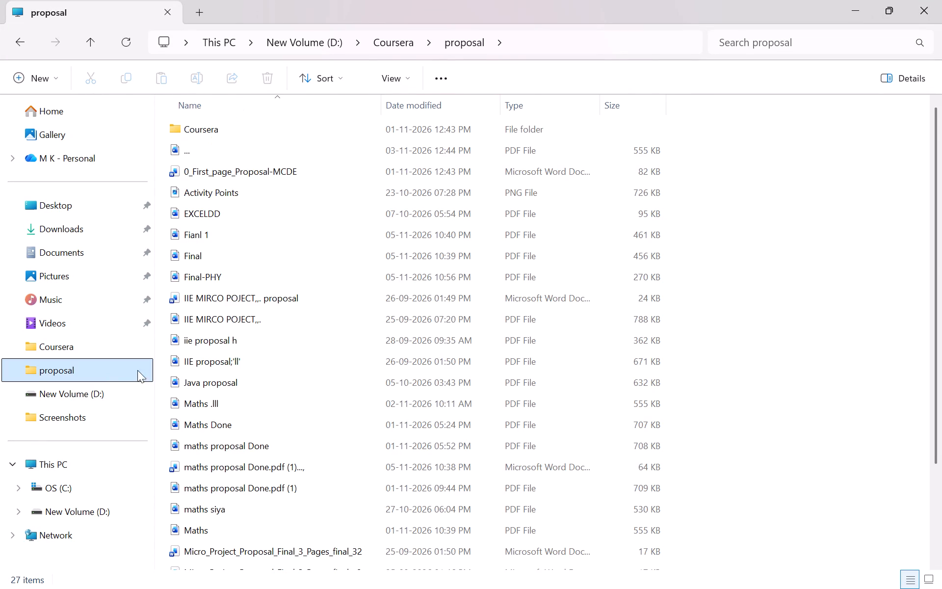
pyautogui.doubleClick(298, 283)
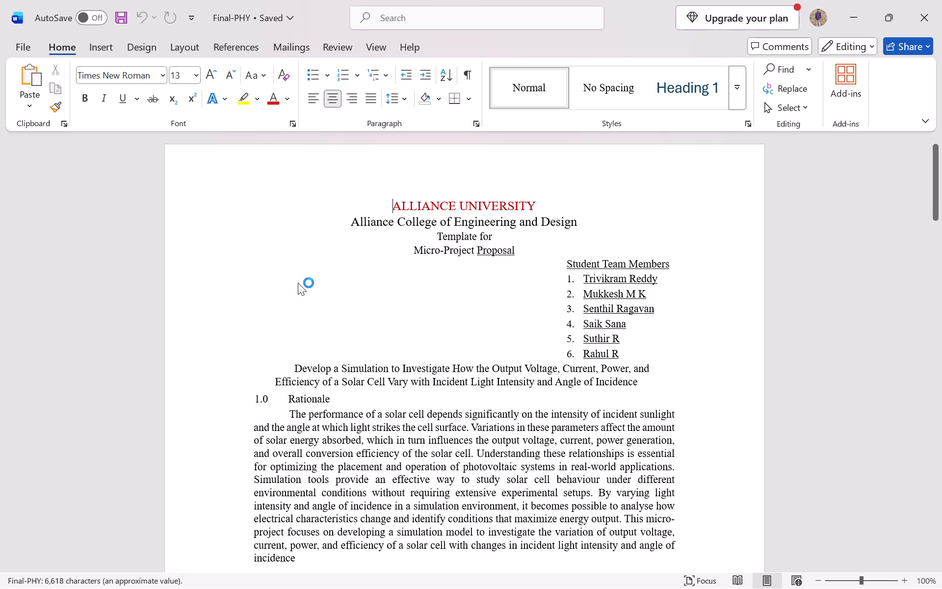
pyautogui.scroll(-2, 465, 362)
pyautogui.hscroll(1, 465, 362)
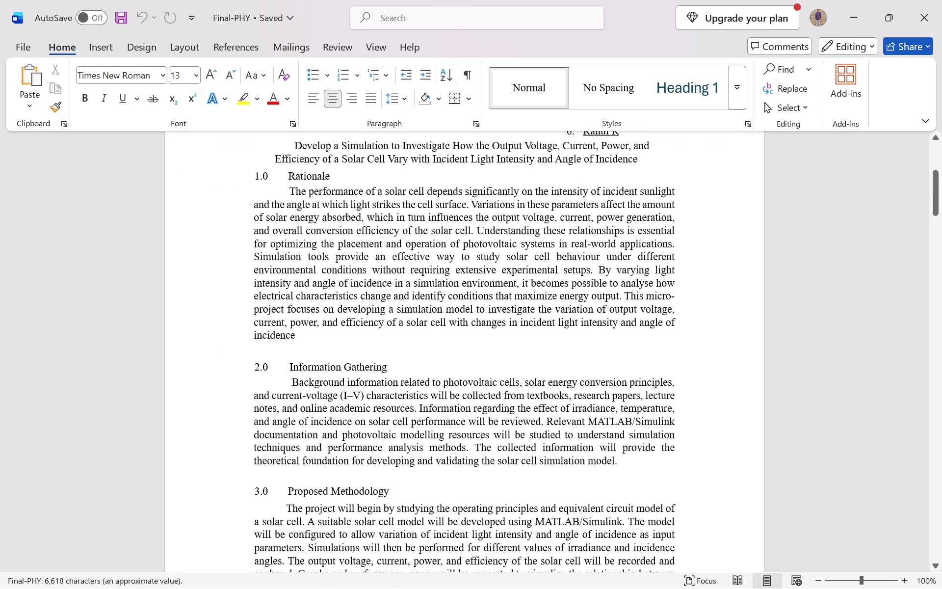
pyautogui.hscroll(1, 465, 362)
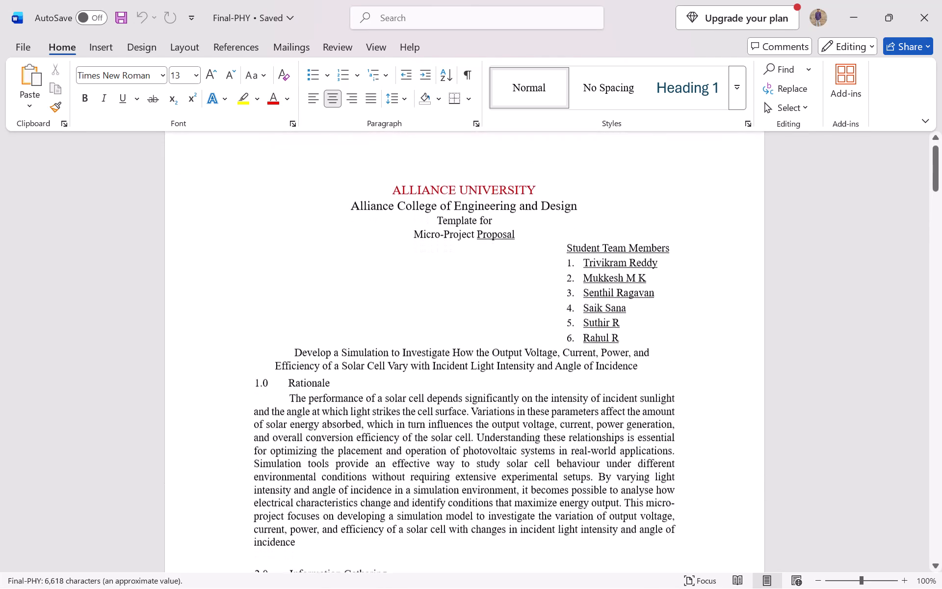
pyautogui.hscroll(1, 465, 362)
pyautogui.scroll(-5, 497, 367)
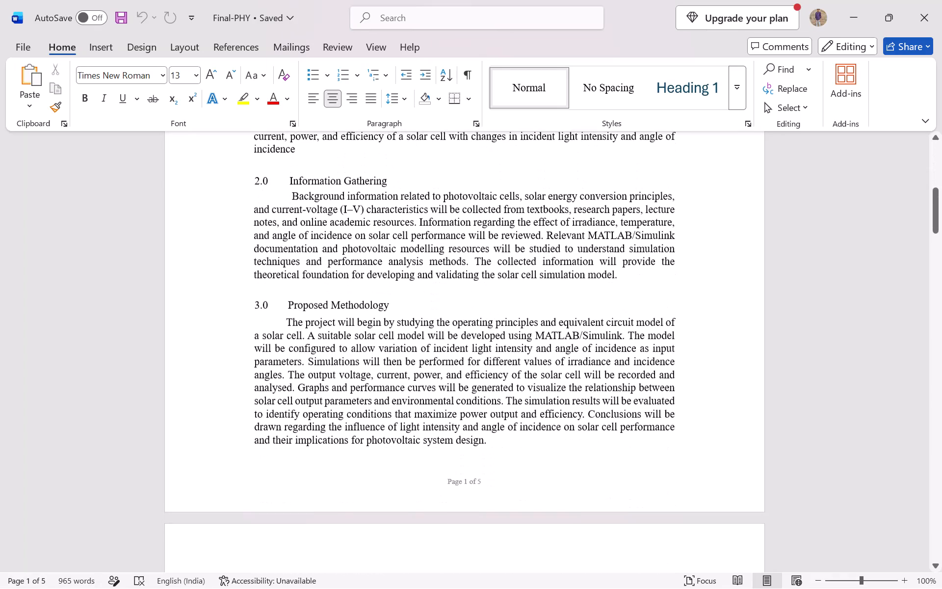
pyautogui.scroll(1, 497, 367)
pyautogui.moveTo(639, 404); pyautogui.dragTo(375, 352)
pyautogui.click(708, 307)
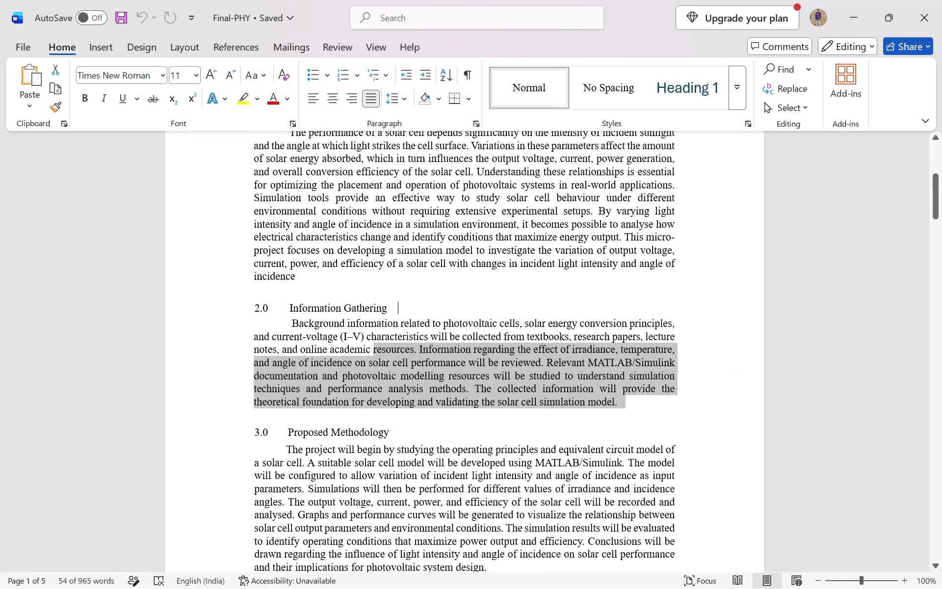
pyautogui.scroll(3, 708, 307)
pyautogui.moveTo(708, 307); pyautogui.dragTo(372, 194)
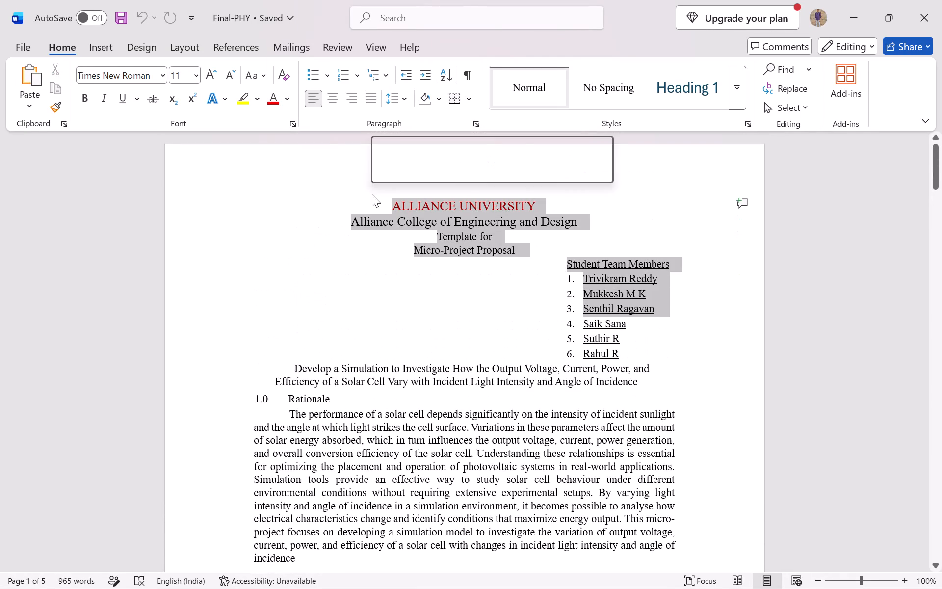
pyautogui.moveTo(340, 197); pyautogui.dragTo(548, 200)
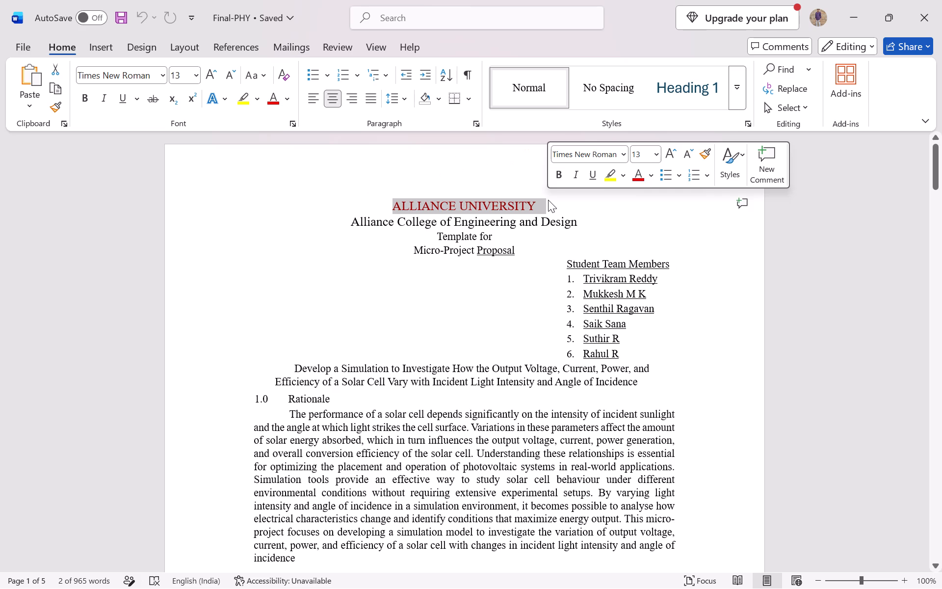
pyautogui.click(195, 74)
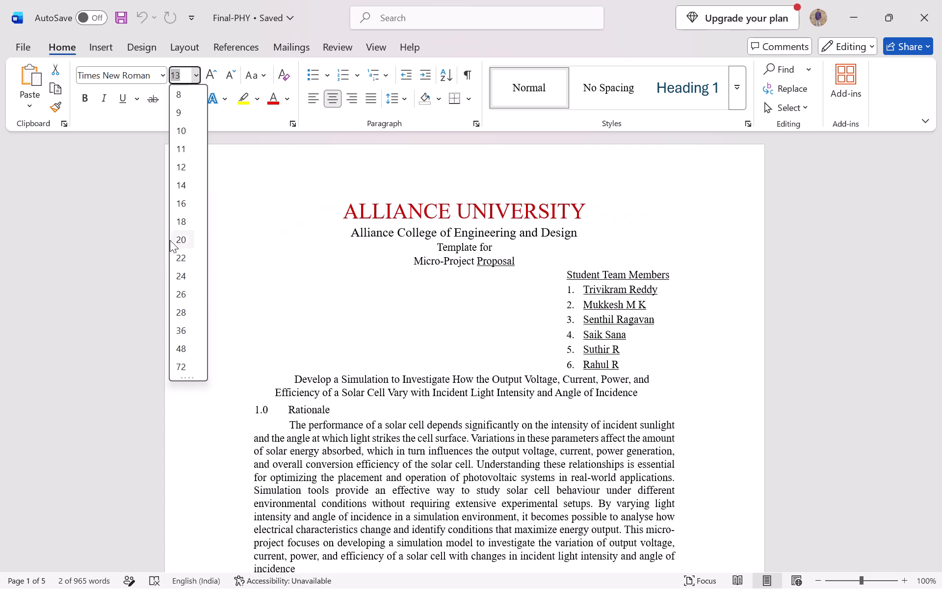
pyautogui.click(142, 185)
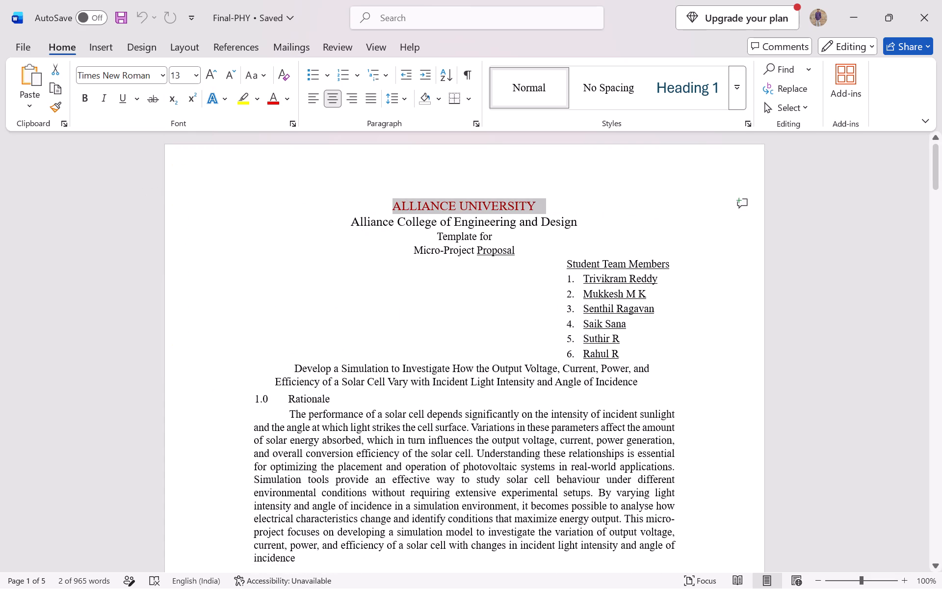
# Review the rest of Final-PHY, from the action plan table through the resources table to the last page.
pyautogui.click(528, 298)
pyautogui.scroll(-9, 528, 298)
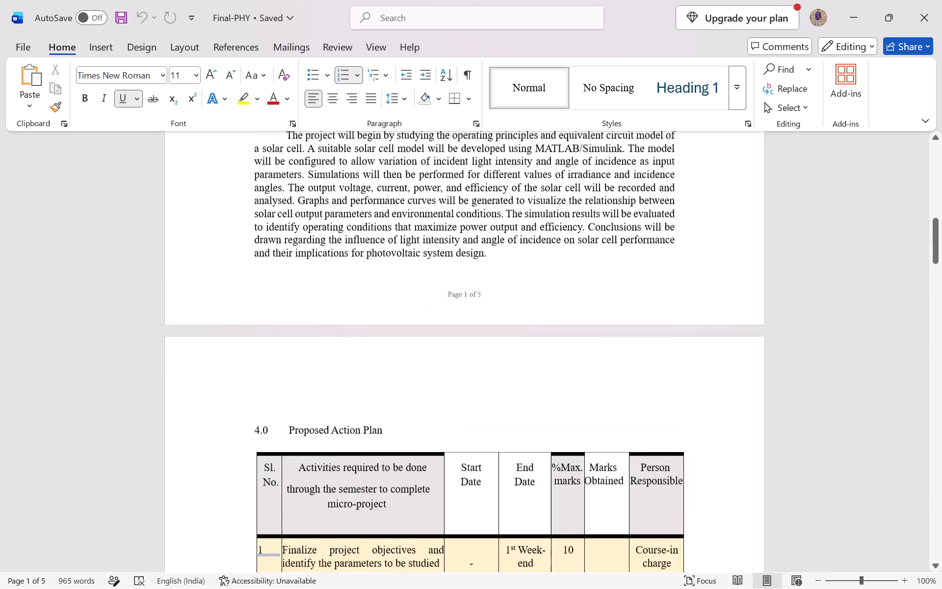
pyautogui.scroll(-3, 528, 298)
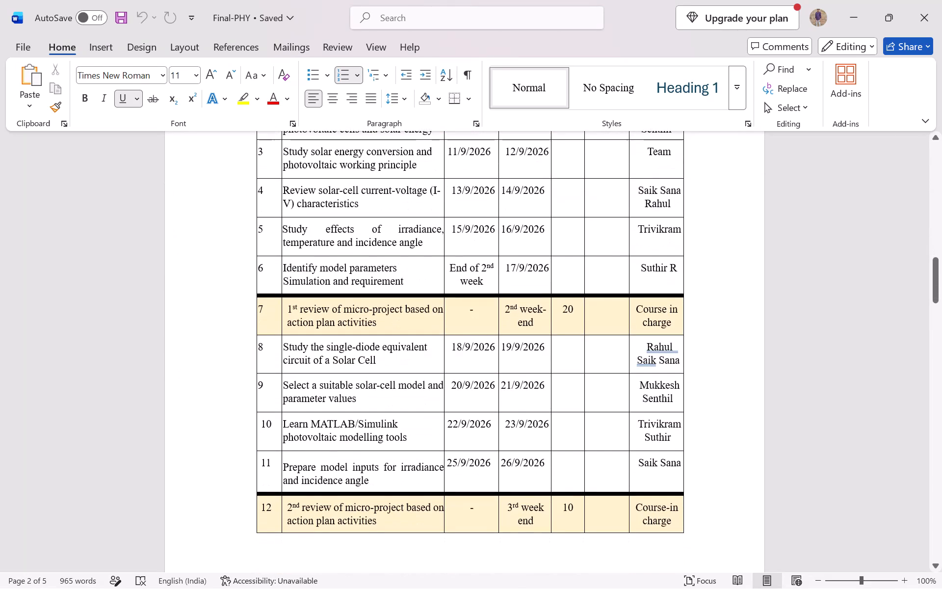
pyautogui.keyDown('ctrl'); pyautogui.scroll(-1, 528, 298); pyautogui.keyUp('ctrl')
pyautogui.scroll(-7, 528, 298)
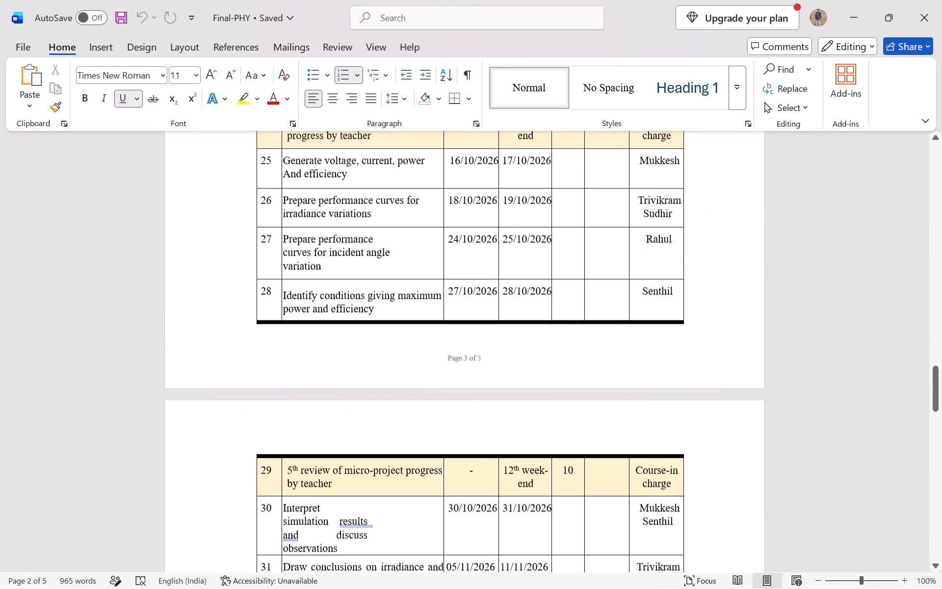
pyautogui.scroll(-5, 528, 298)
pyautogui.scroll(1, 528, 298)
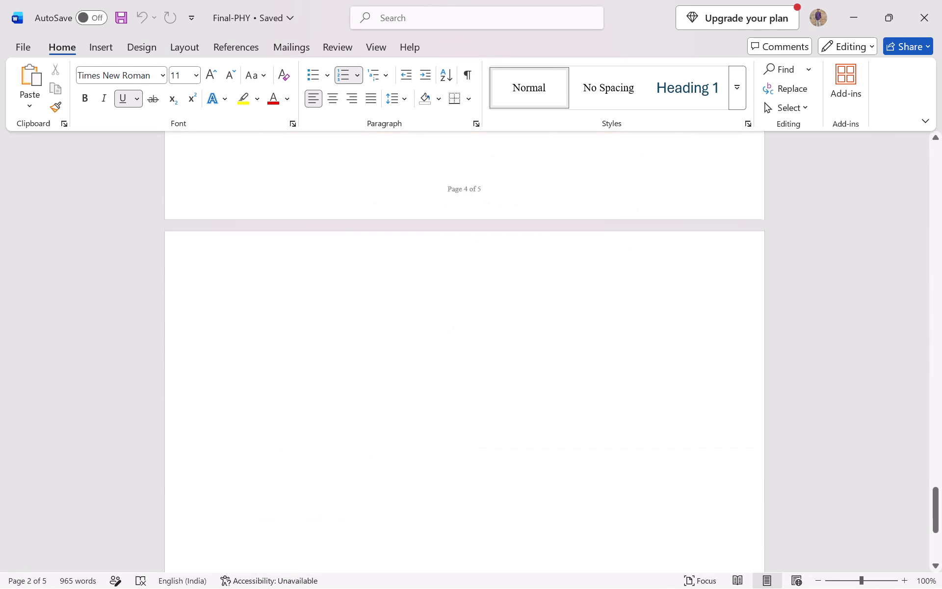
pyautogui.scroll(1, 528, 298)
pyautogui.hscroll(1, 528, 298)
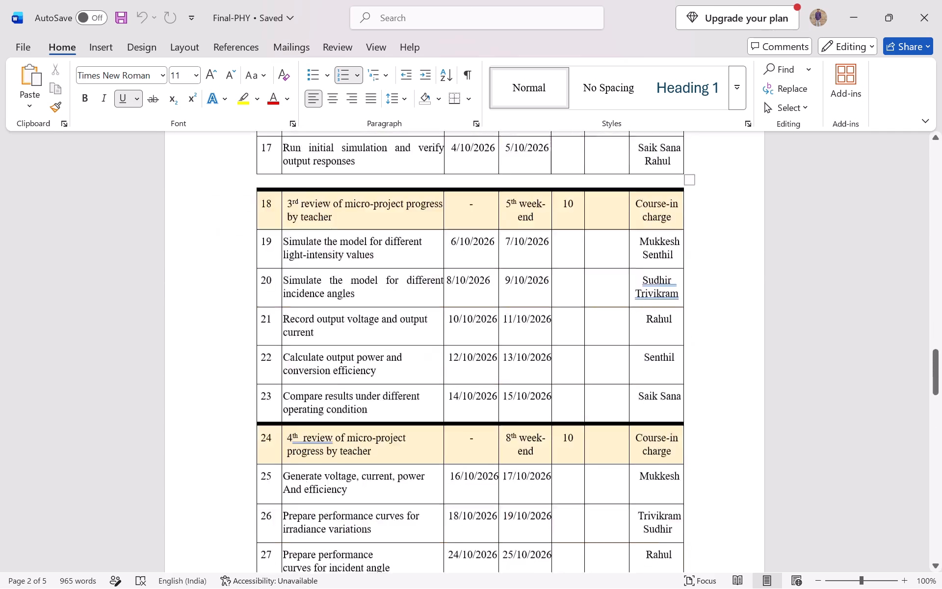
pyautogui.hscroll(1, 528, 298)
pyautogui.scroll(-6, 528, 298)
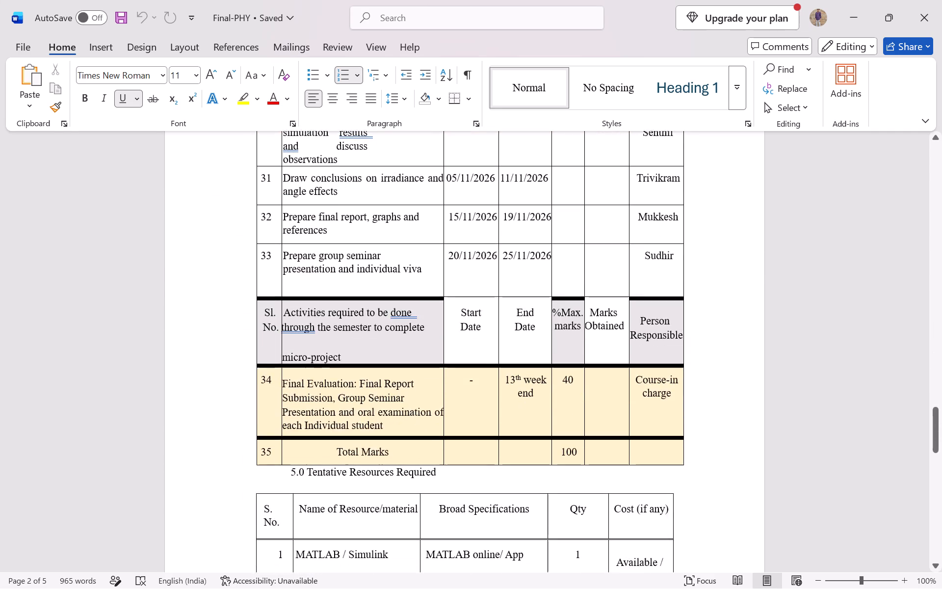
pyautogui.scroll(-1, 528, 298)
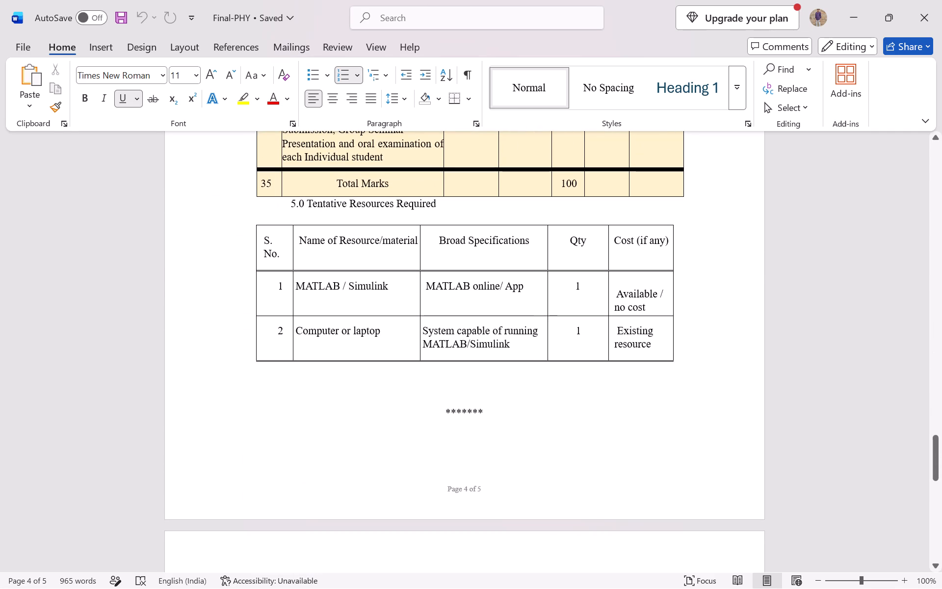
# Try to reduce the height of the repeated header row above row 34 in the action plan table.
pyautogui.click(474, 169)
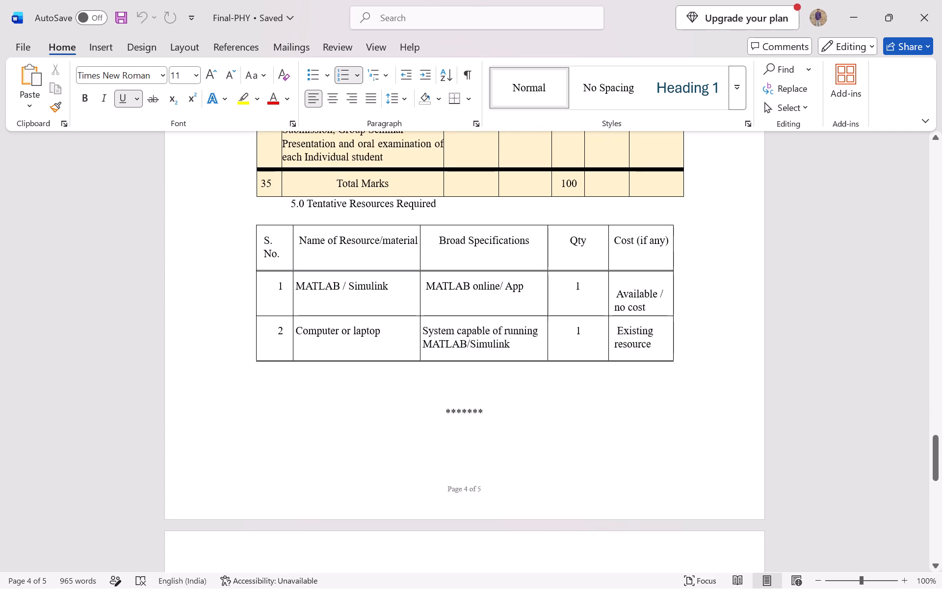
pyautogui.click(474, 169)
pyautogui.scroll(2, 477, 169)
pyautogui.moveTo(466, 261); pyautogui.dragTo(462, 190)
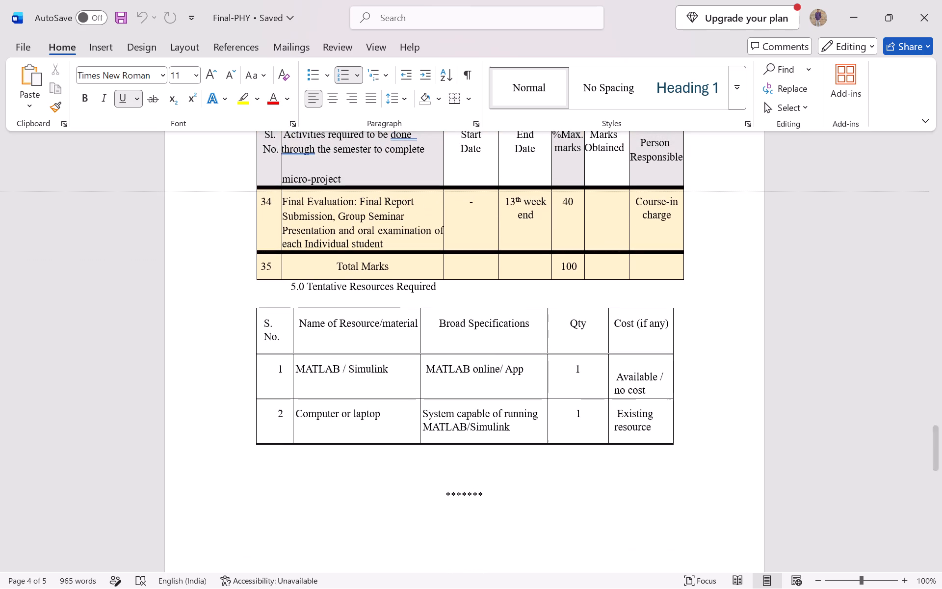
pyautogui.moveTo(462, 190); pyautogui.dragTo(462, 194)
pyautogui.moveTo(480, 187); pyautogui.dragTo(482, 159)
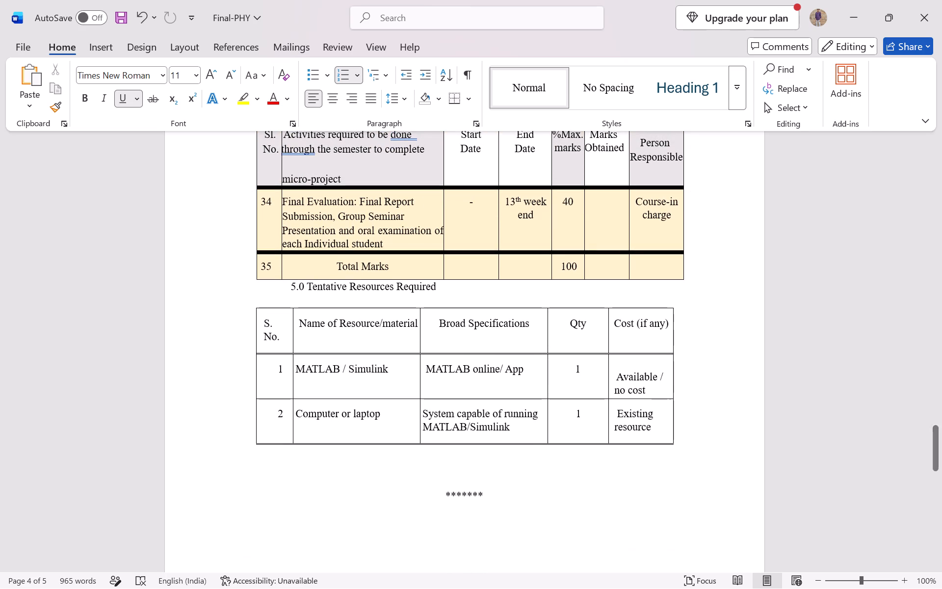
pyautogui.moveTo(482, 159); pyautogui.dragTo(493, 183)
# Close Final-PHY without saving the changes.
pyautogui.scroll(1, 493, 183)
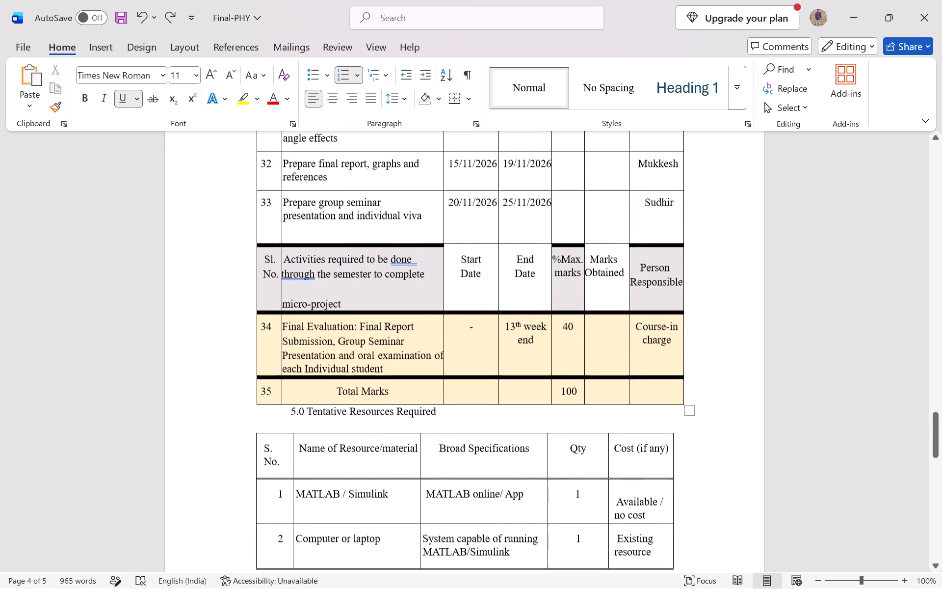
pyautogui.click(941, 0)
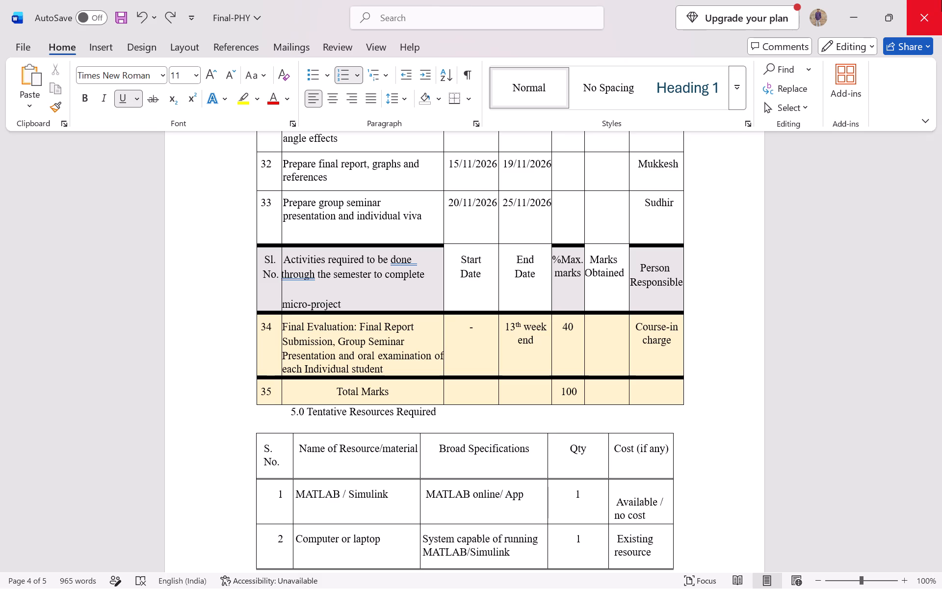
pyautogui.click(550, 412)
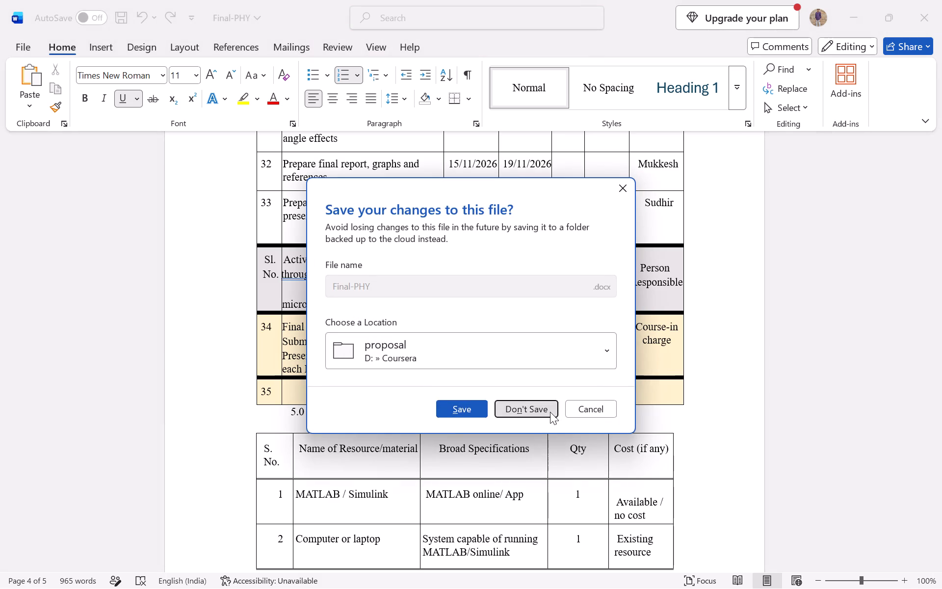
pyautogui.click(550, 412)
# Open the PDF Physics-I from the proposal folder to check its text and action plan layout, and close it.
pyautogui.scroll(-3, 225, 525)
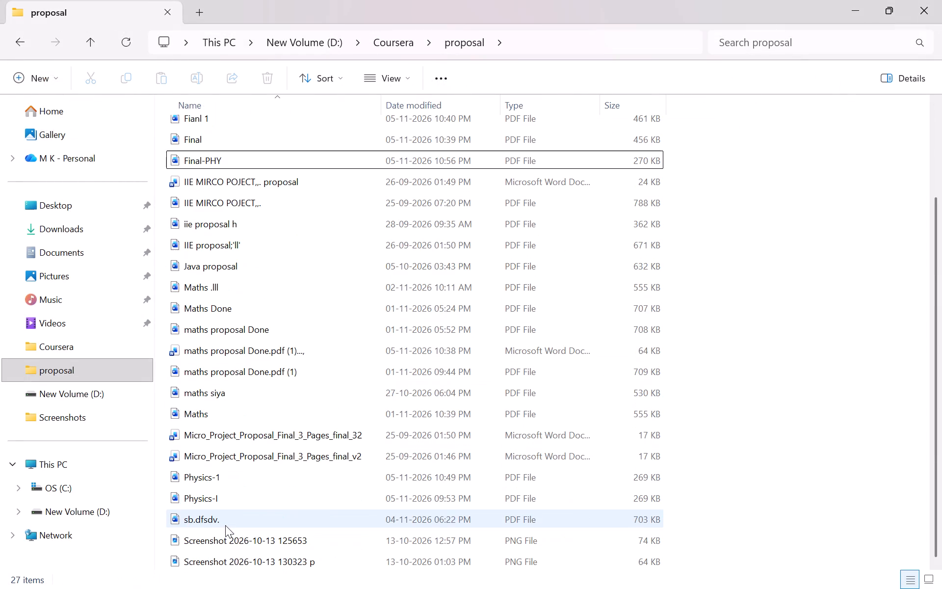
pyautogui.scroll(-2, 225, 525)
pyautogui.doubleClick(262, 502)
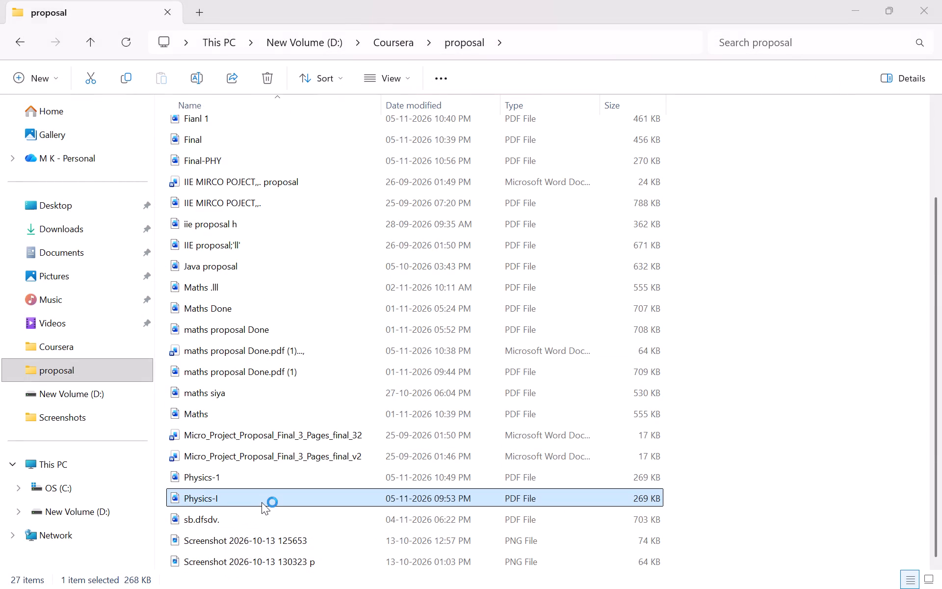
pyautogui.scroll(-6, 342, 380)
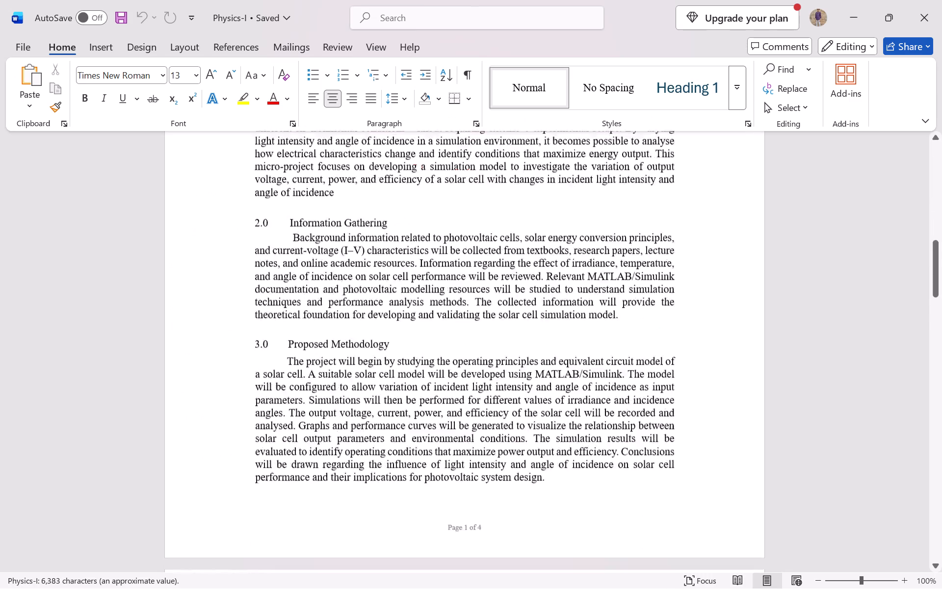
pyautogui.scroll(-13, 626, 427)
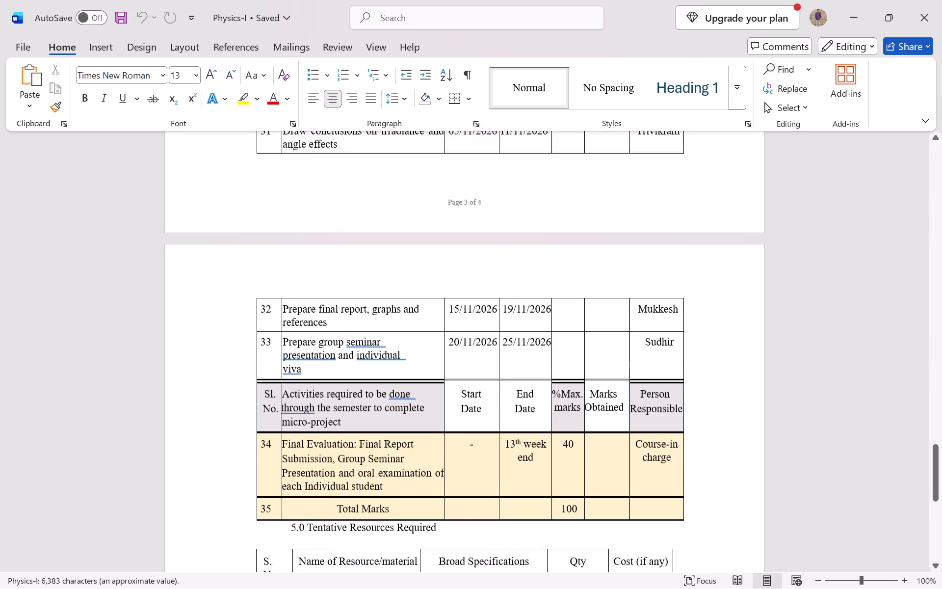
pyautogui.click(941, 0)
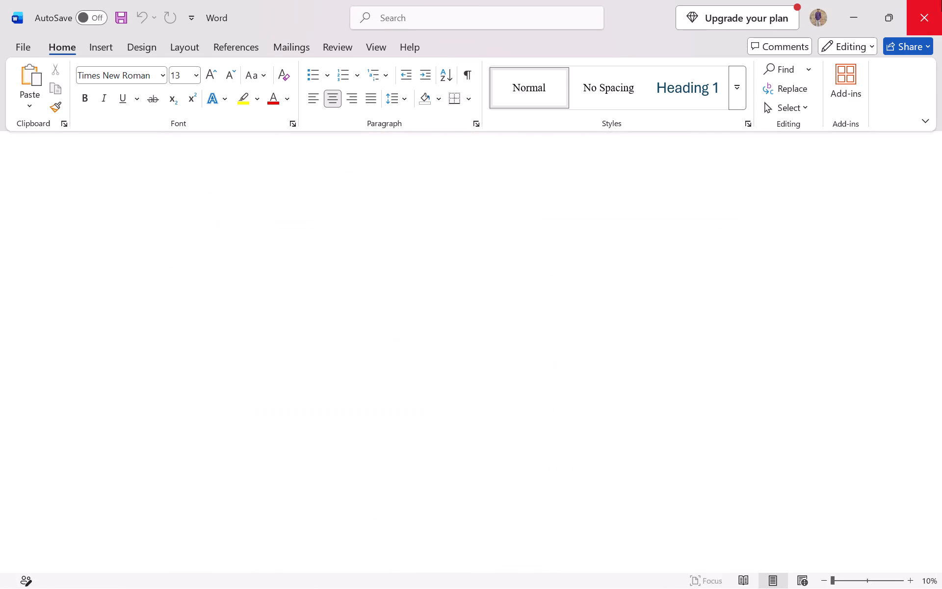
# Open the PDF Physics-1 from the proposal folder to check its action plan and resources tables, and close it.
pyautogui.doubleClick(267, 479)
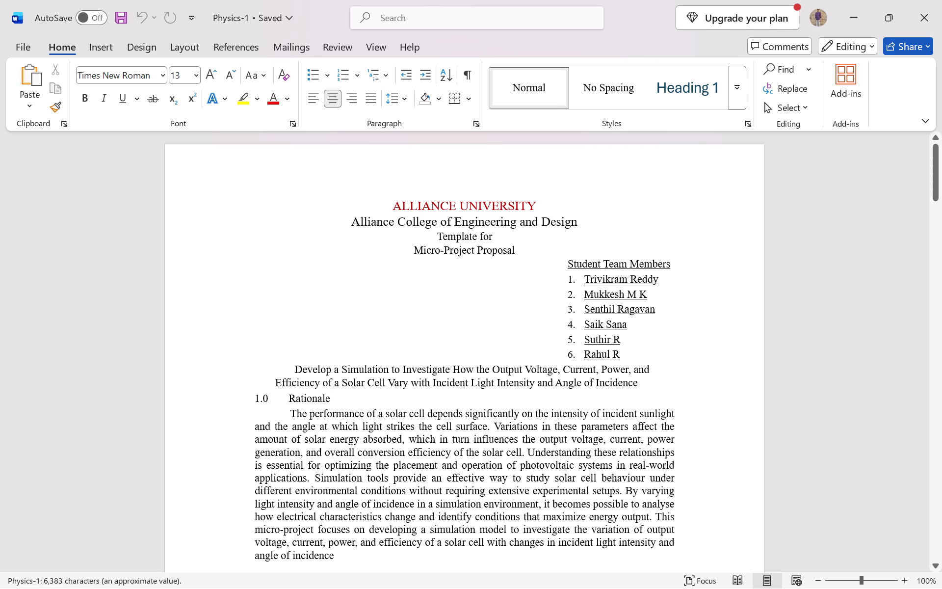
pyautogui.scroll(-7, 524, 472)
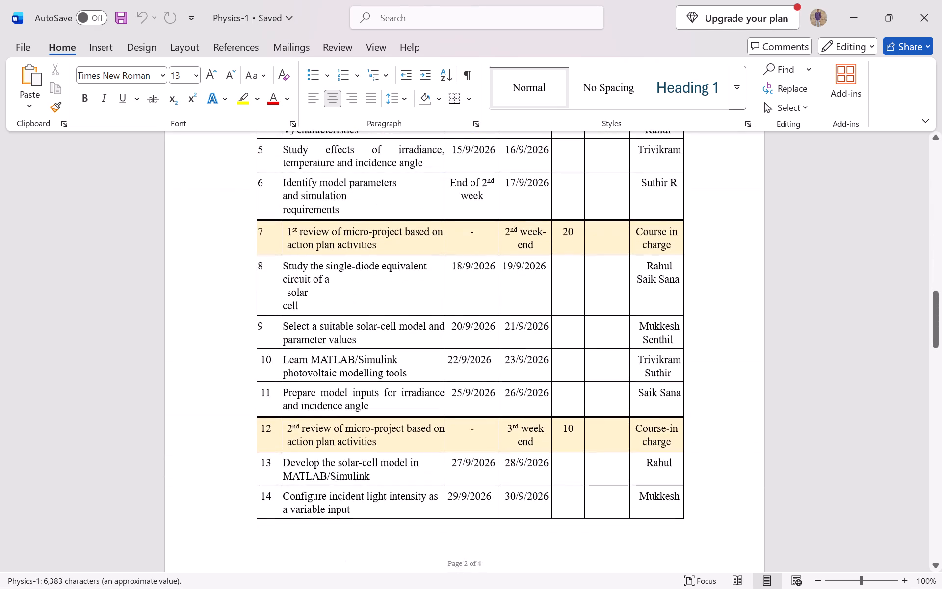
pyautogui.scroll(-4, 524, 472)
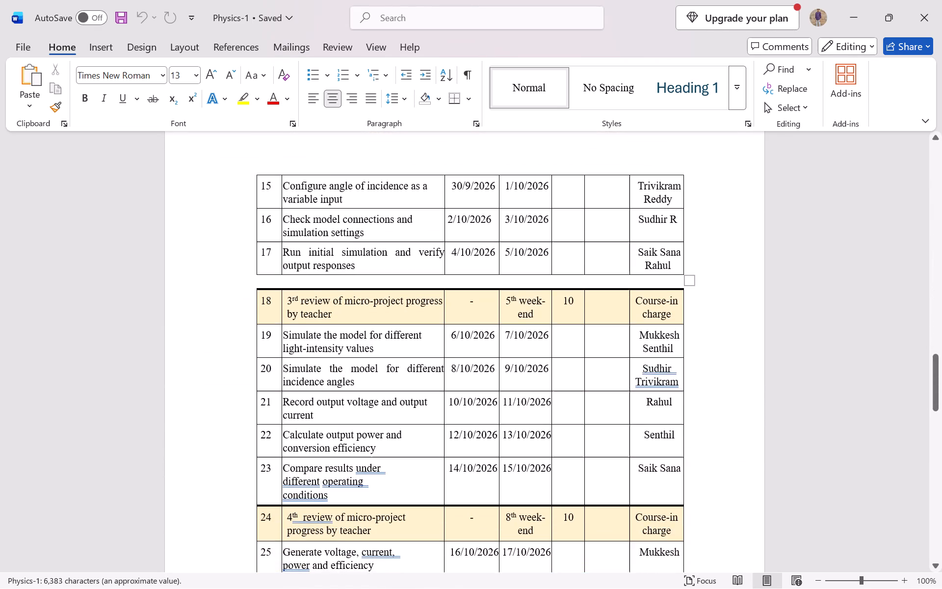
pyautogui.scroll(-2, 524, 472)
pyautogui.click(941, 44)
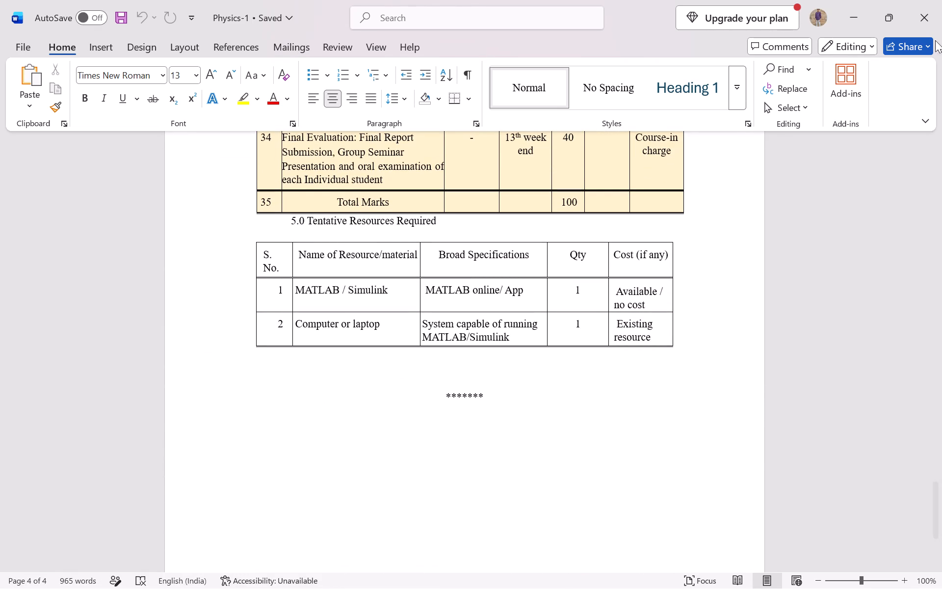
pyautogui.click(929, 27)
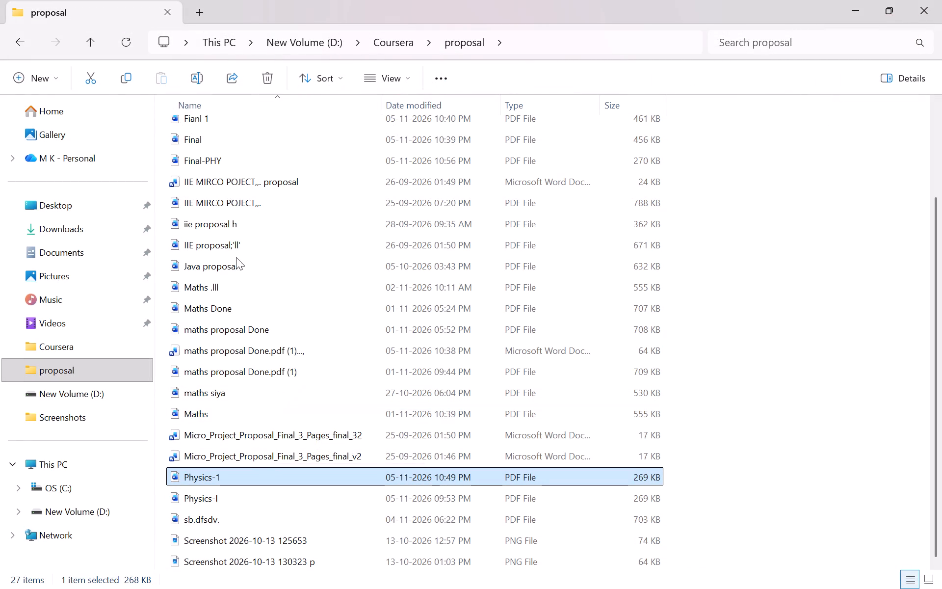
# Reopen the PDF Final-PHY from the proposal folder.
pyautogui.doubleClick(246, 166)
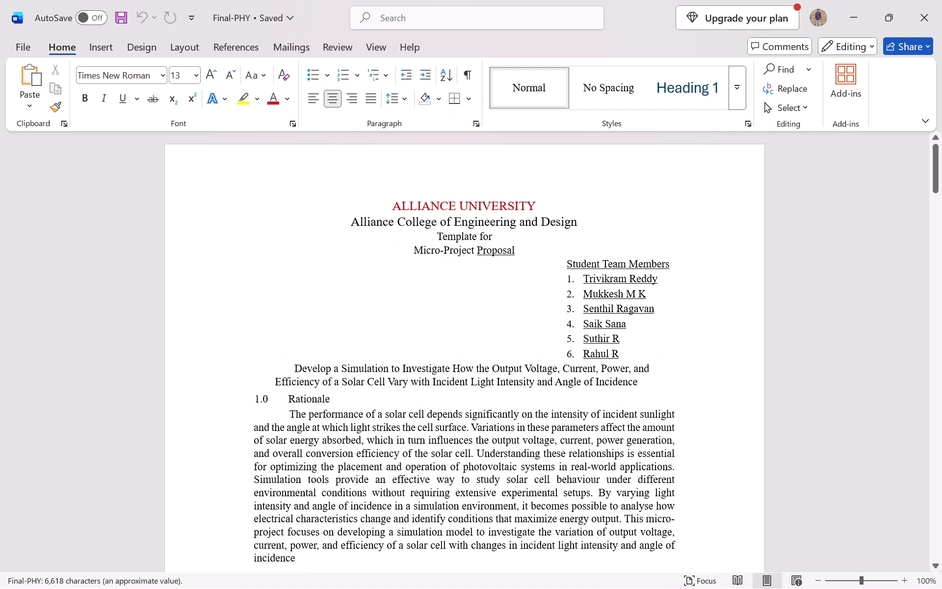
# Apply All Borders to the action plan rows from the 5th review (29) through Total Marks (35).
pyautogui.scroll(-10, 494, 430)
pyautogui.scroll(4, 494, 430)
pyautogui.hscroll(1, 494, 430)
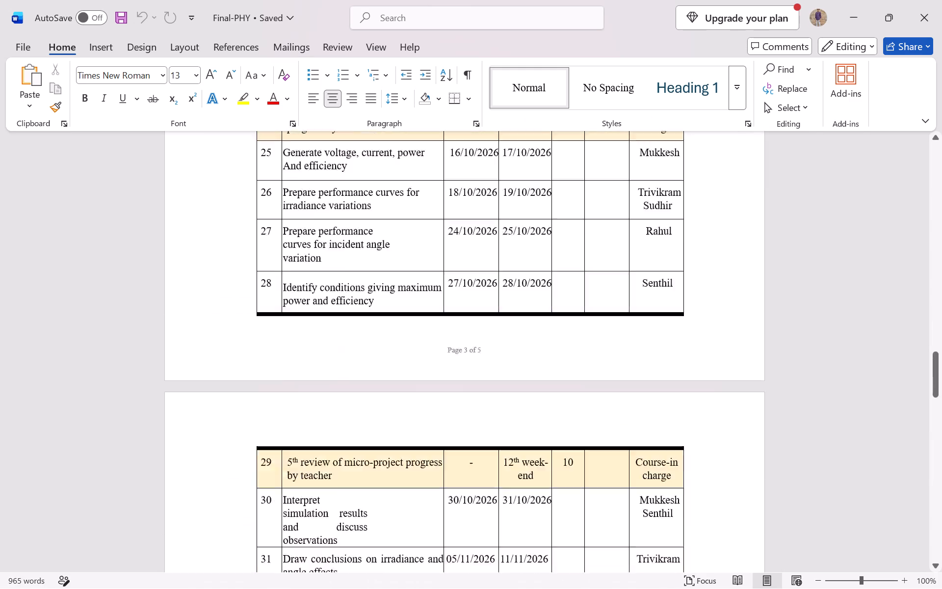
pyautogui.hscroll(1, 494, 430)
pyautogui.scroll(-1, 494, 430)
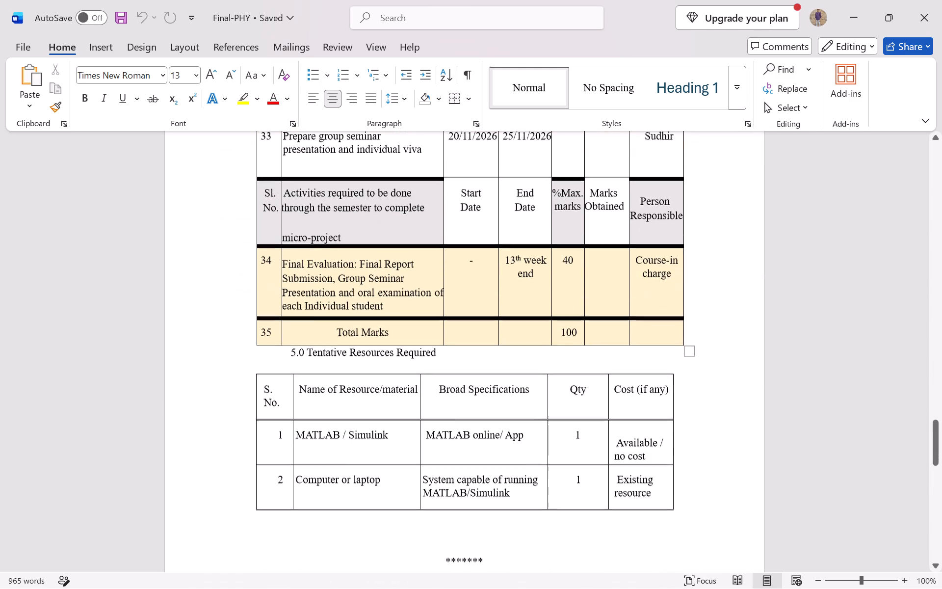
pyautogui.scroll(-1, 494, 430)
pyautogui.moveTo(660, 321); pyautogui.dragTo(288, 254)
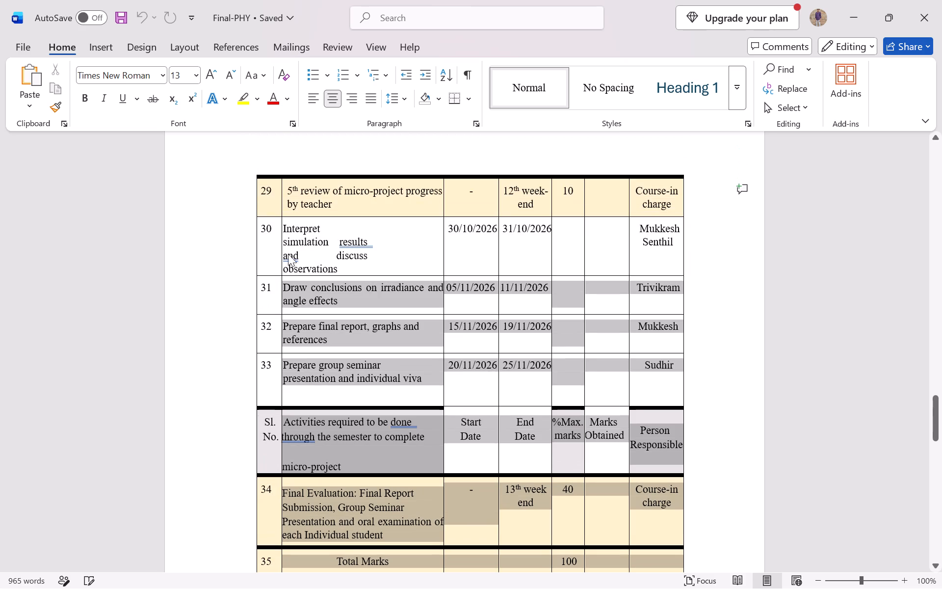
pyautogui.moveTo(288, 254); pyautogui.dragTo(258, 173)
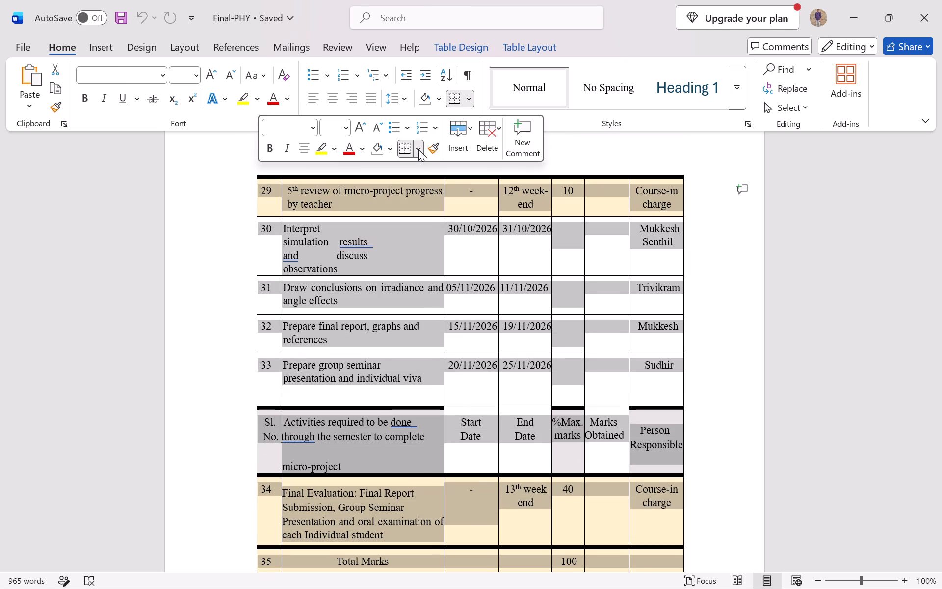
pyautogui.click(418, 149)
pyautogui.click(428, 271)
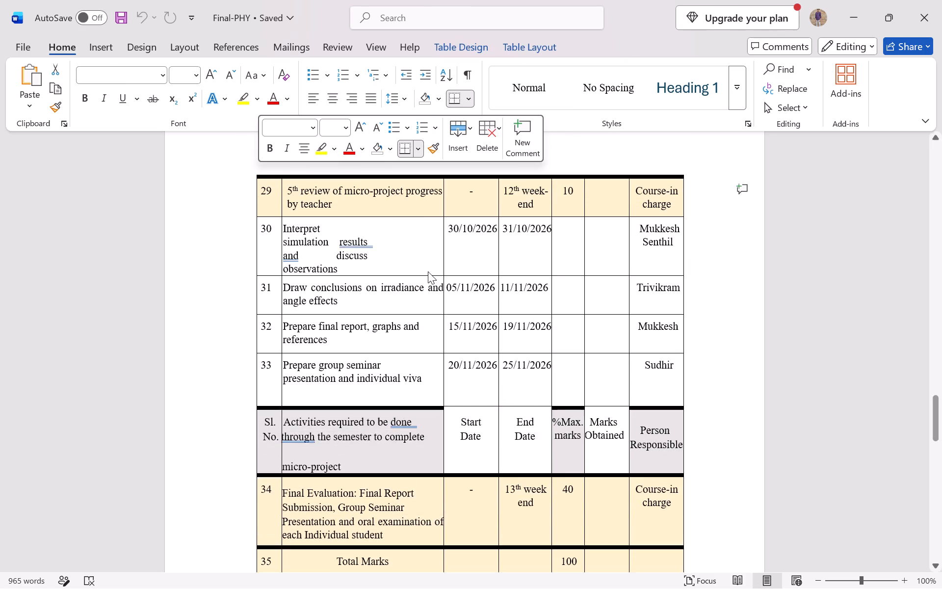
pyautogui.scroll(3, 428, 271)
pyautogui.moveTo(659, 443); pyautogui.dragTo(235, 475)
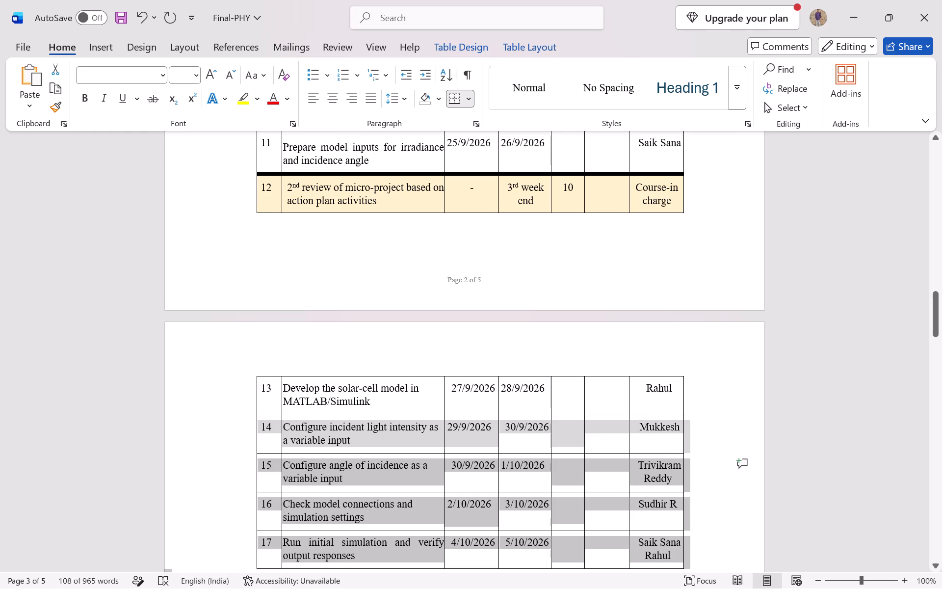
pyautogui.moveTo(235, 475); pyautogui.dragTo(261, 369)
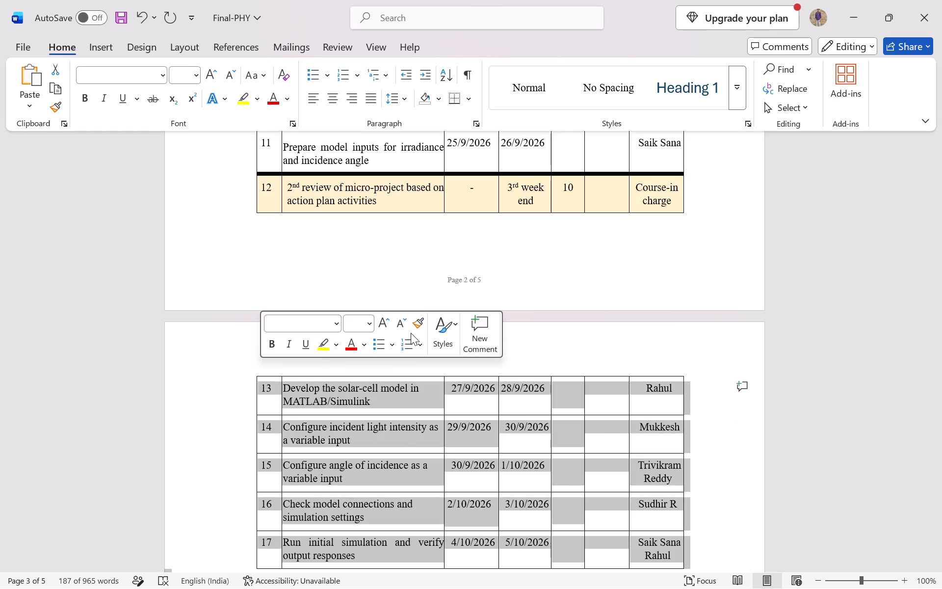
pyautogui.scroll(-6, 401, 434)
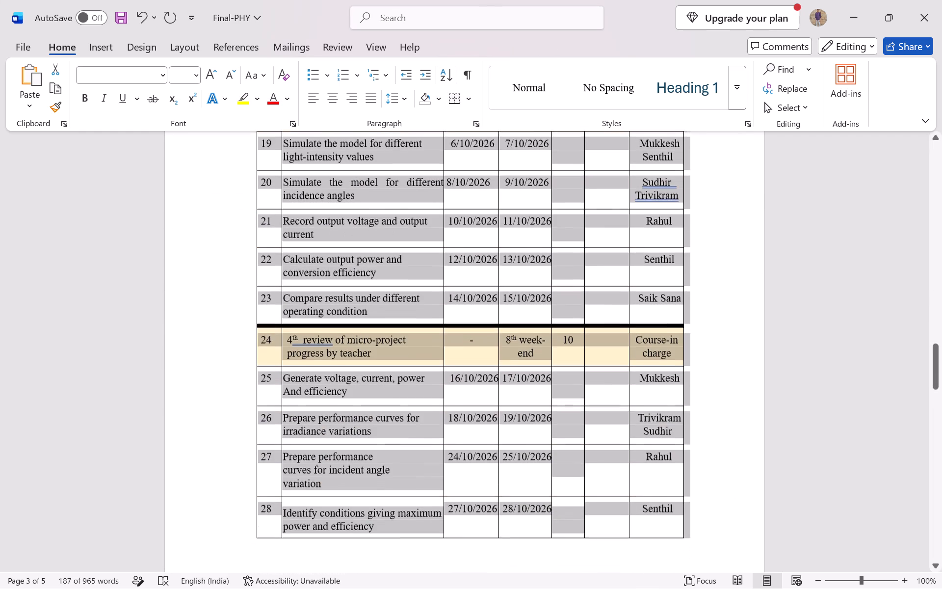
# Apply All Borders to action plan rows 18 to 28, starting at the 3rd review row.
pyautogui.click(665, 520)
pyautogui.moveTo(676, 515); pyautogui.dragTo(254, 126)
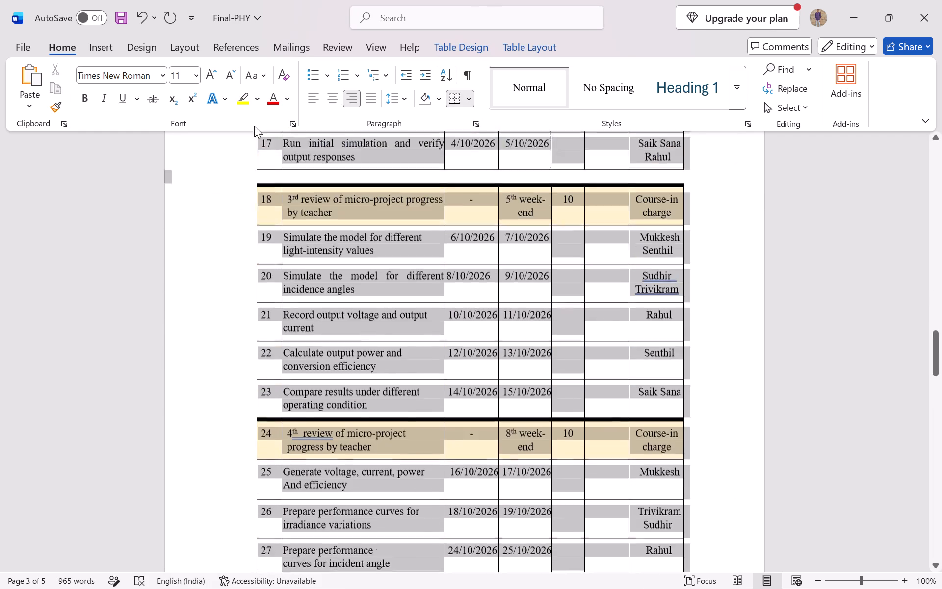
pyautogui.moveTo(254, 126); pyautogui.dragTo(256, 232)
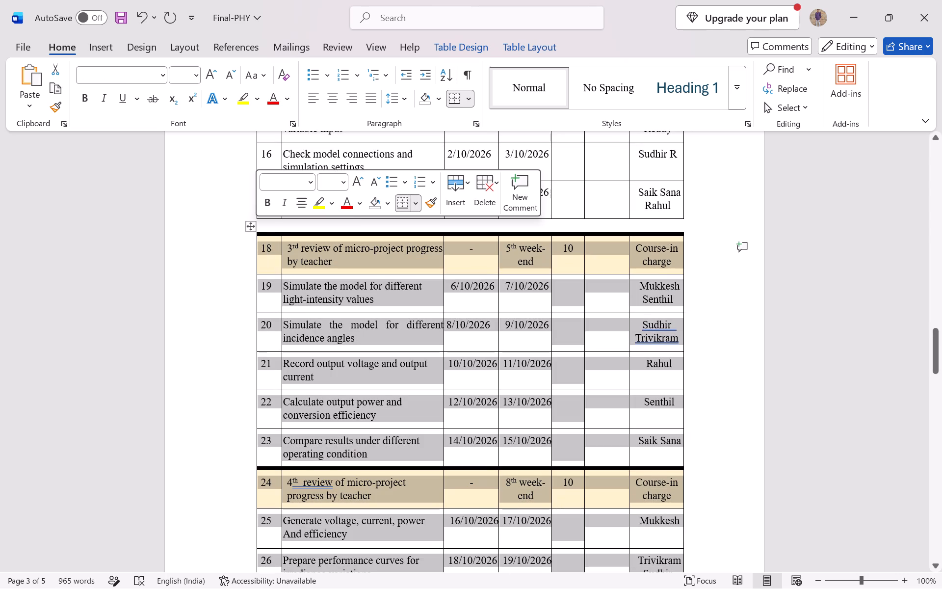
pyautogui.click(417, 203)
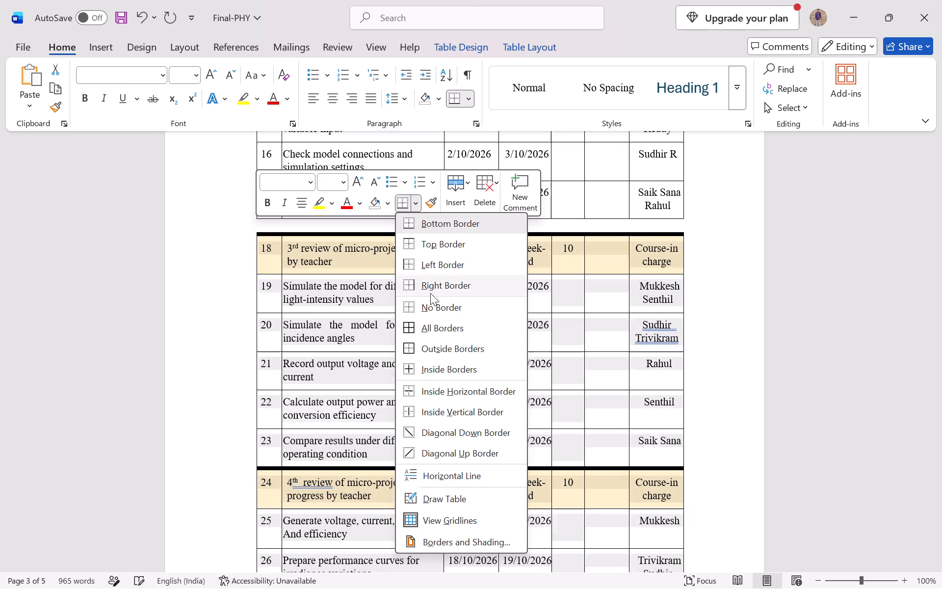
pyautogui.click(453, 327)
# Apply All Borders to the first part of the Proposed Action Plan table, from its header row through the 2nd review row (12).
pyautogui.scroll(2, 453, 327)
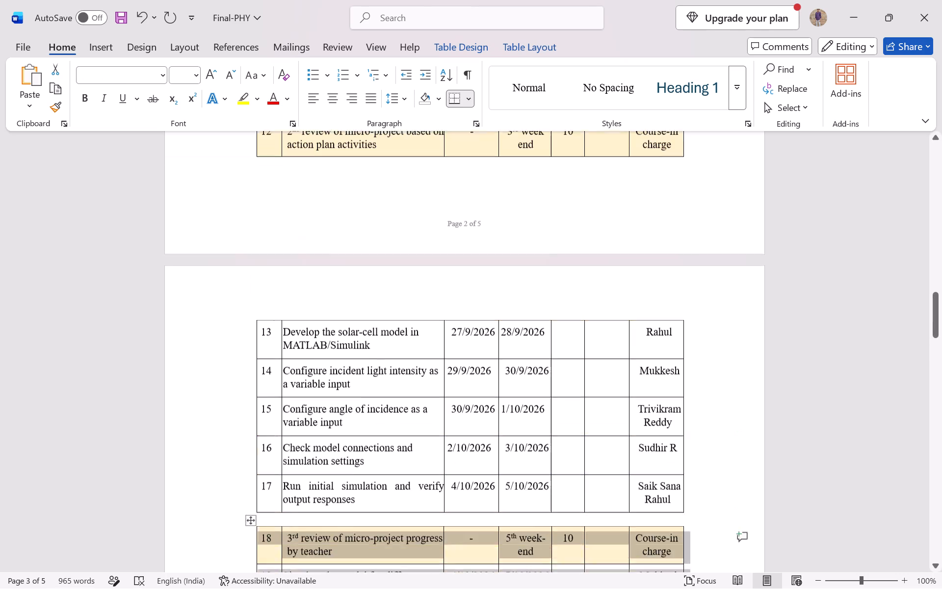
pyautogui.scroll(1, 453, 327)
pyautogui.scroll(1, 623, 263)
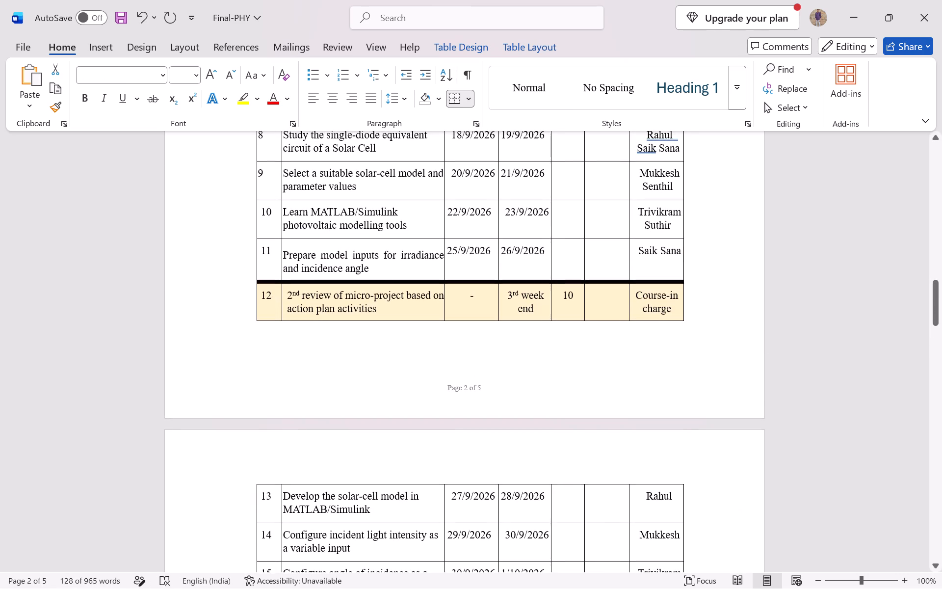
pyautogui.moveTo(673, 309); pyautogui.dragTo(260, 153)
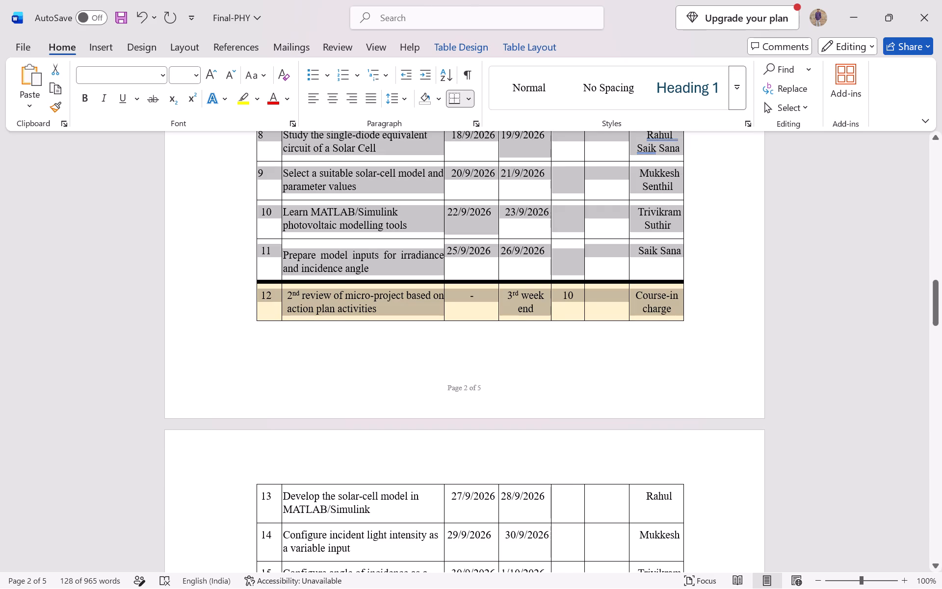
pyautogui.moveTo(260, 153); pyautogui.dragTo(275, 568)
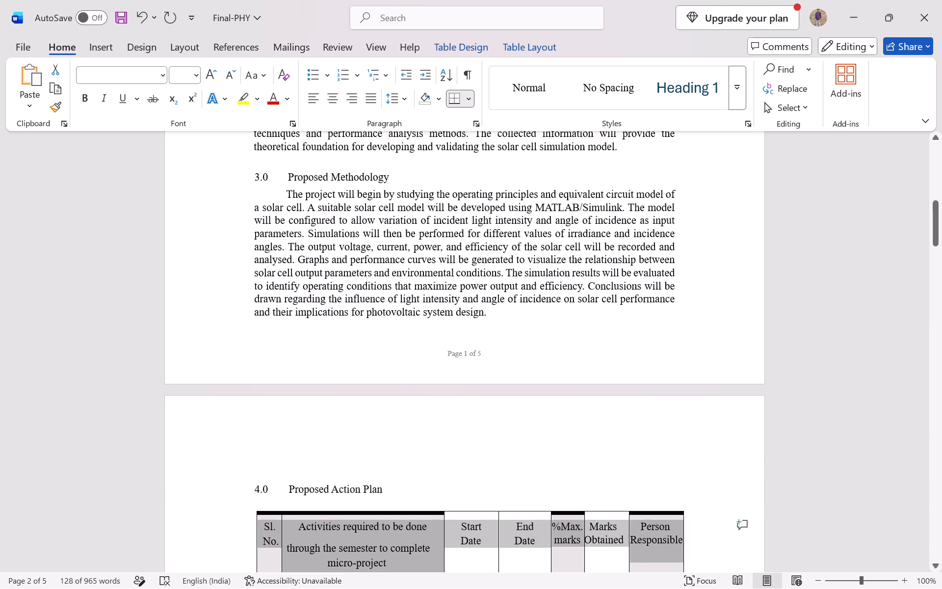
pyautogui.moveTo(275, 568); pyautogui.dragTo(261, 447)
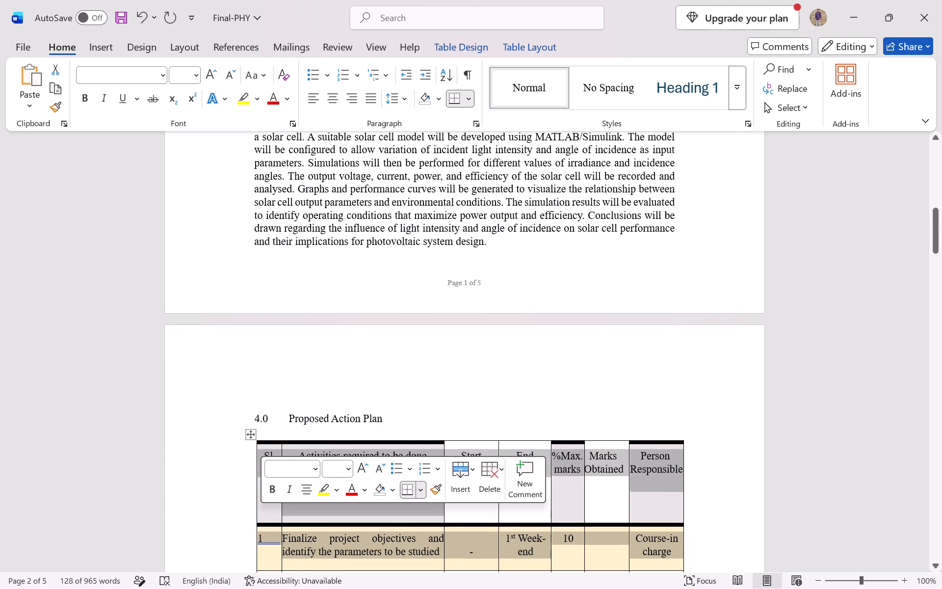
pyautogui.click(418, 491)
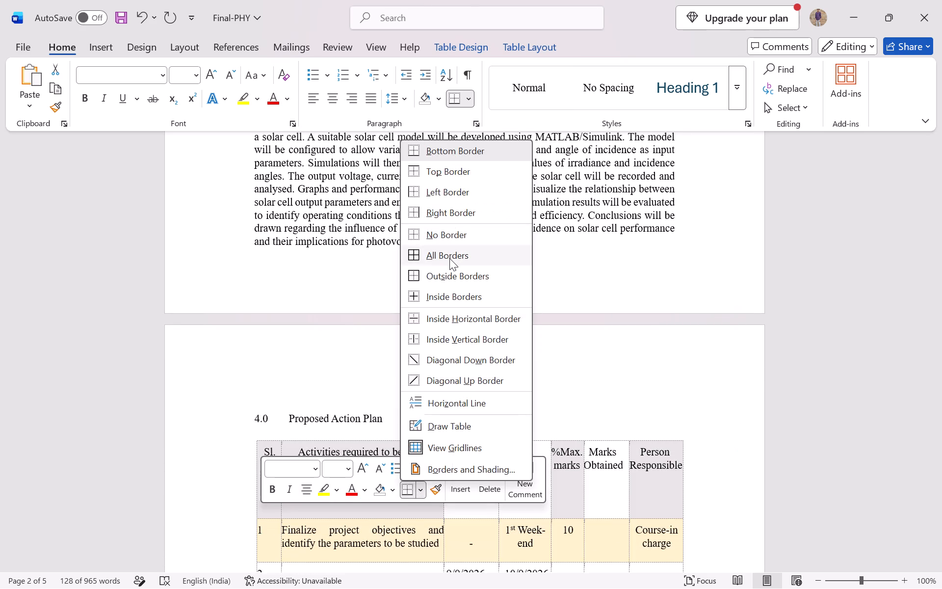
pyautogui.click(449, 258)
pyautogui.scroll(-4, 519, 357)
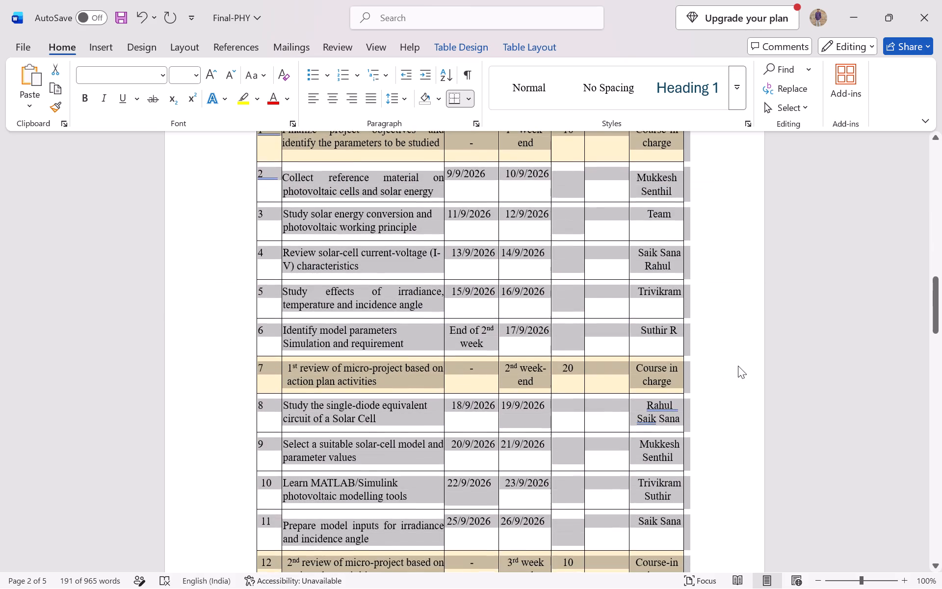
pyautogui.click(738, 366)
# Examine the action plan table across all its pages for border consistency, page breaks and the spacing between rows 17 and 18.
pyautogui.scroll(-3, 738, 366)
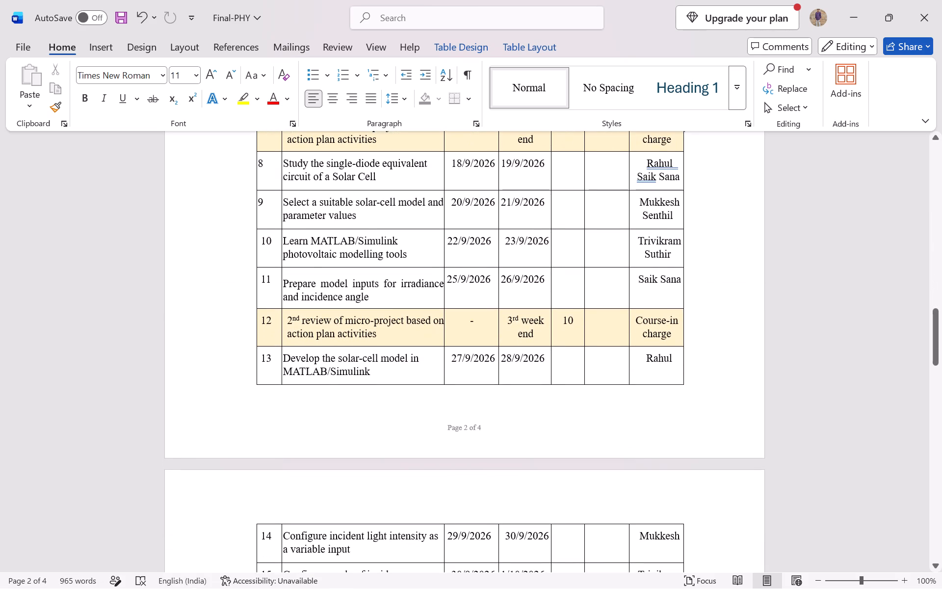
pyautogui.scroll(-3, 738, 366)
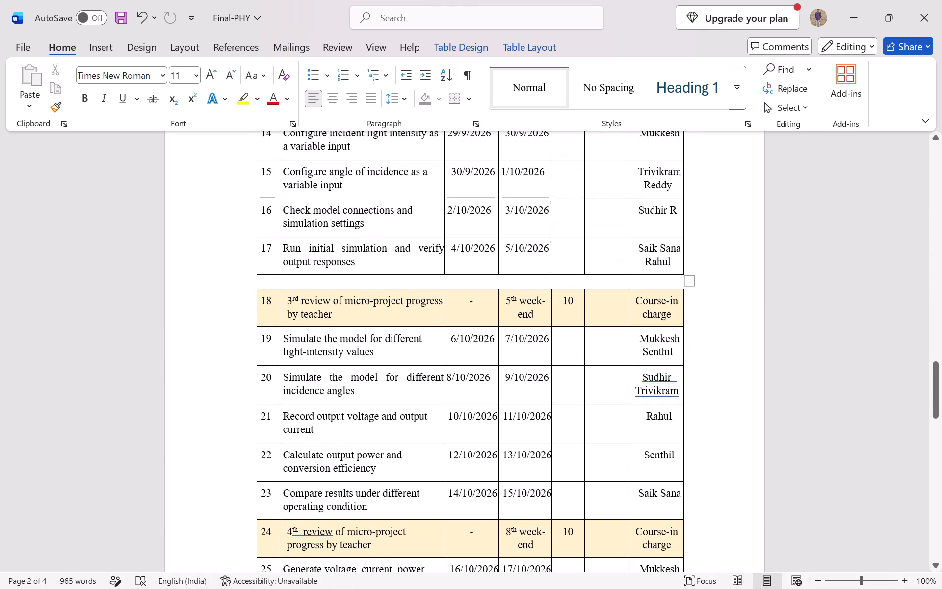
pyautogui.scroll(1, 656, 401)
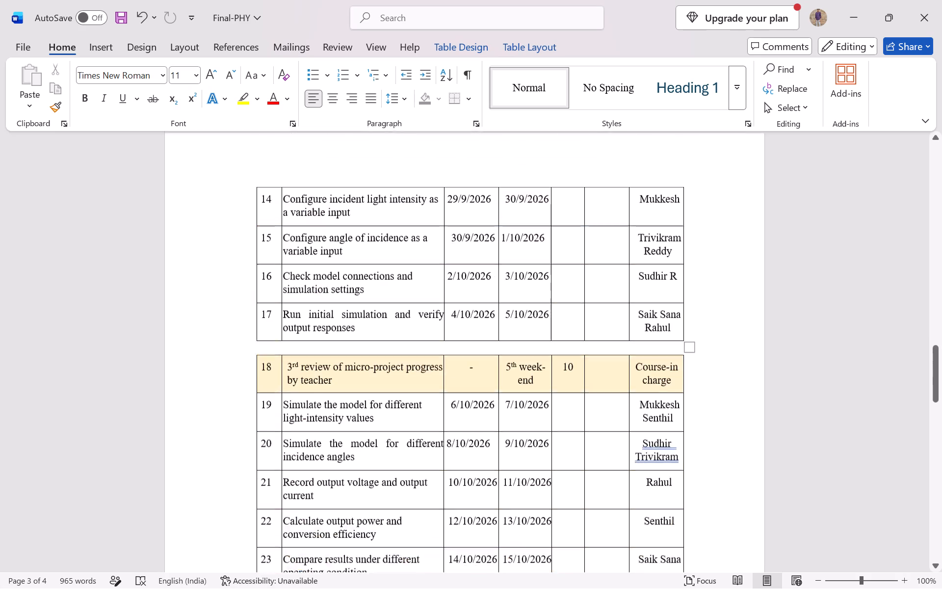
pyautogui.hscroll(1, 656, 401)
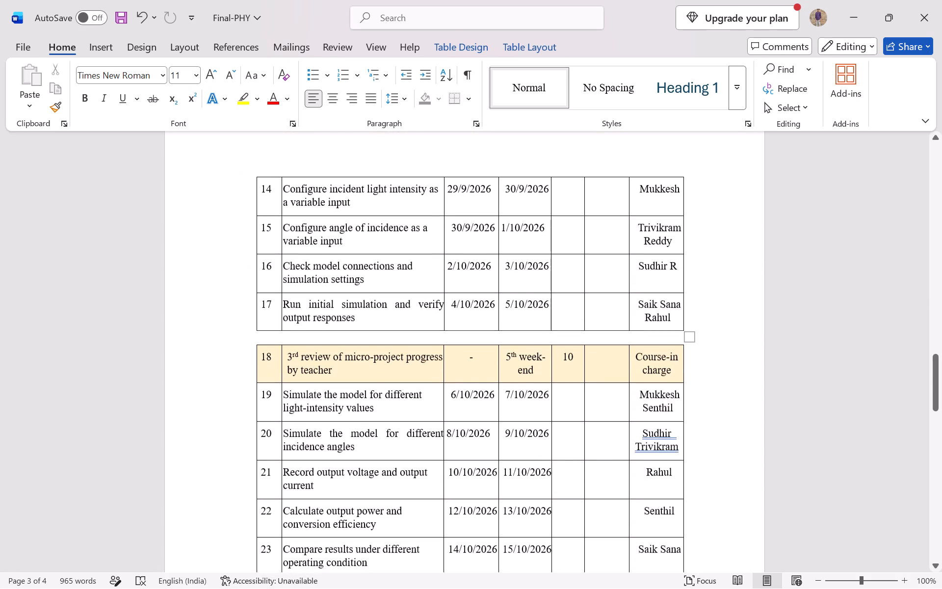
pyautogui.scroll(3, 603, 273)
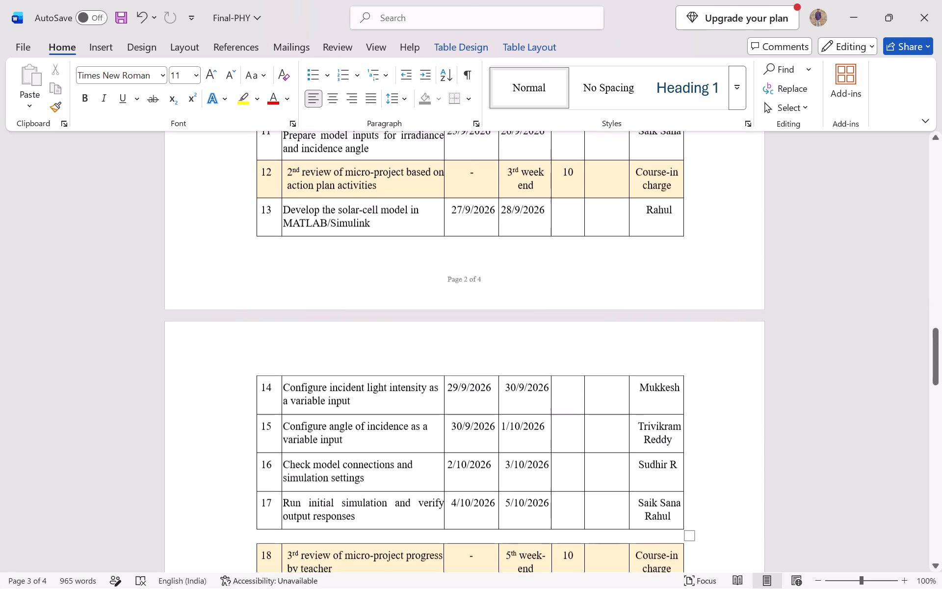
pyautogui.scroll(1, 603, 273)
pyautogui.scroll(-1, 603, 273)
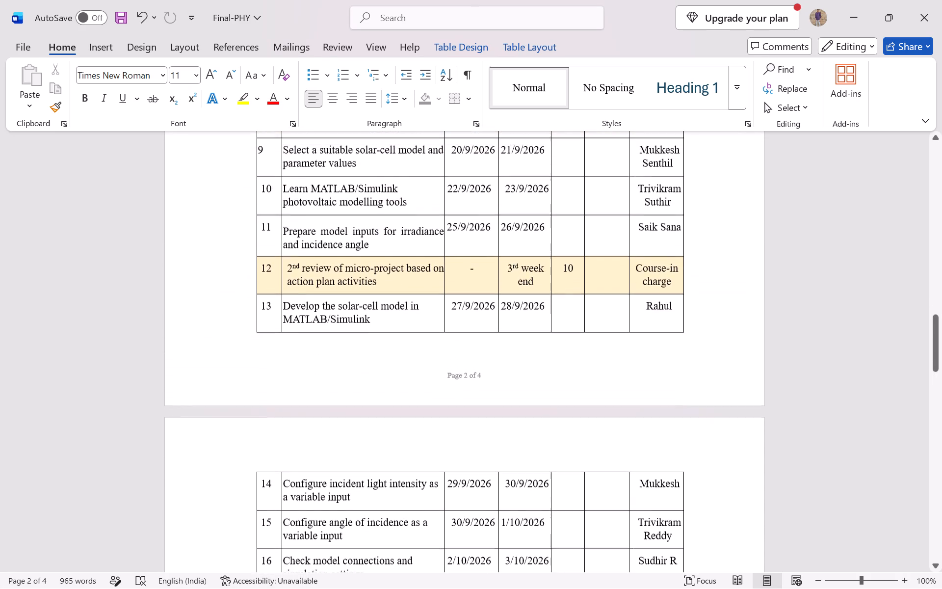
pyautogui.scroll(-4, 603, 273)
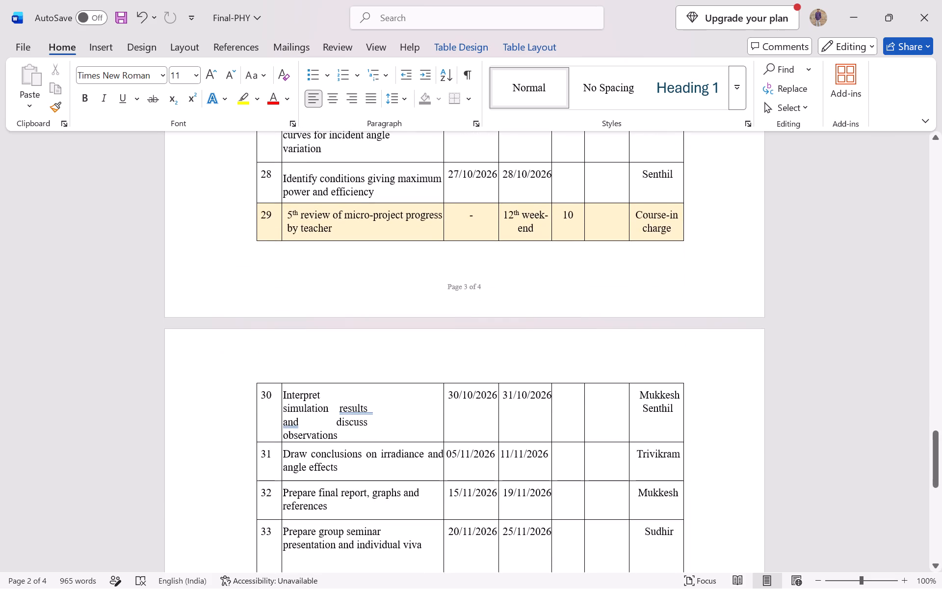
pyautogui.scroll(4, 603, 273)
pyautogui.hscroll(1, 603, 273)
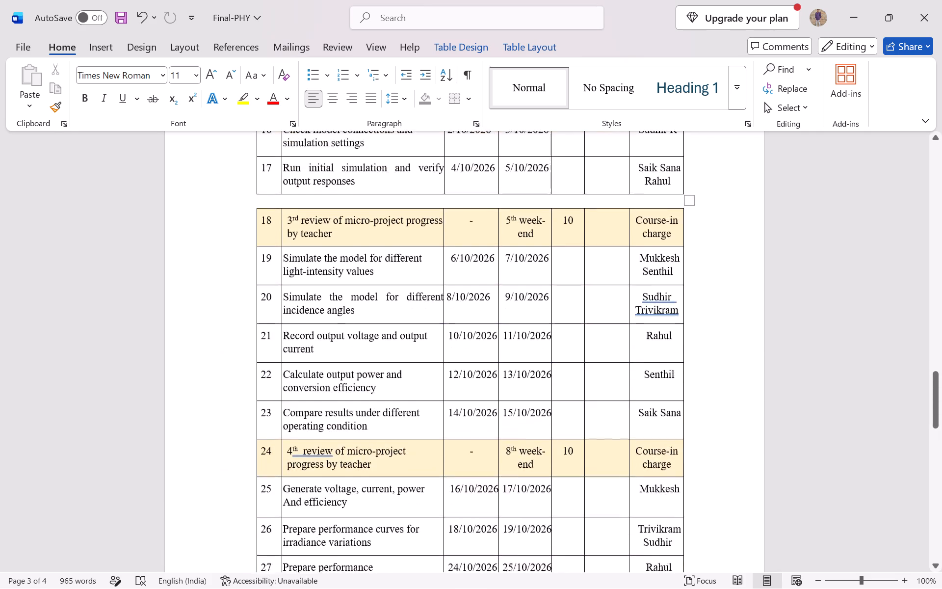
pyautogui.hscroll(2, 603, 273)
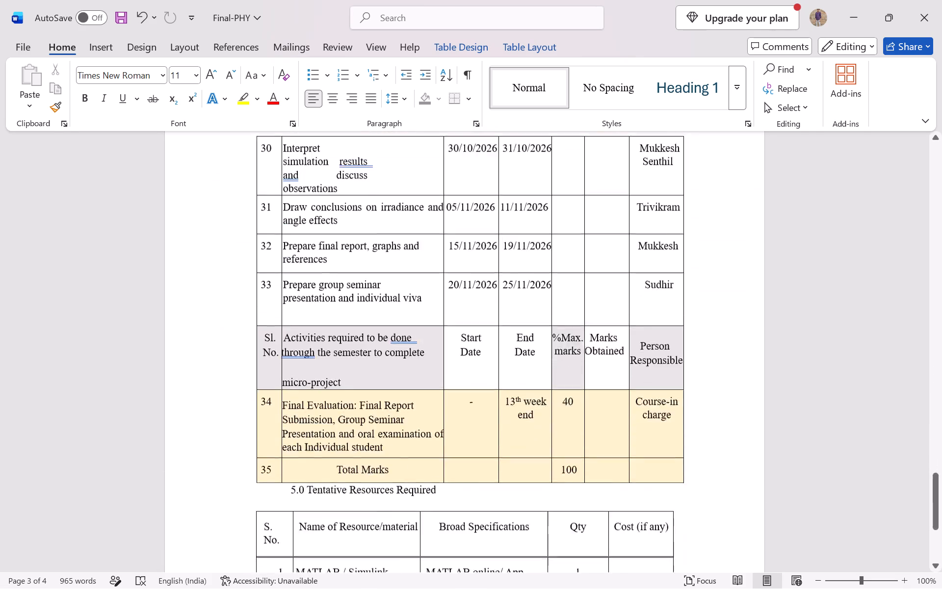
pyautogui.hscroll(1, 603, 273)
pyautogui.scroll(3, 603, 273)
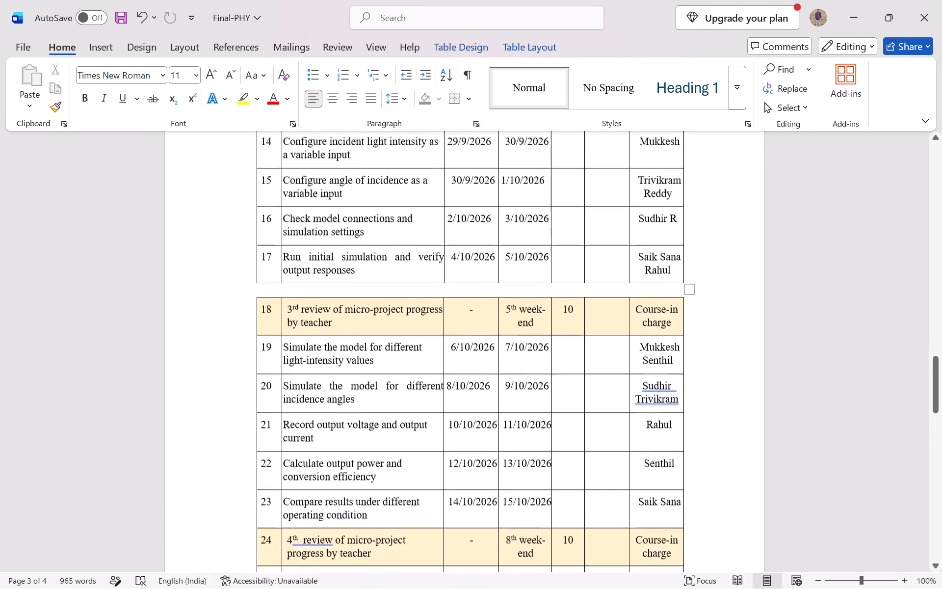
pyautogui.scroll(2, 603, 273)
pyautogui.hscroll(1, 603, 273)
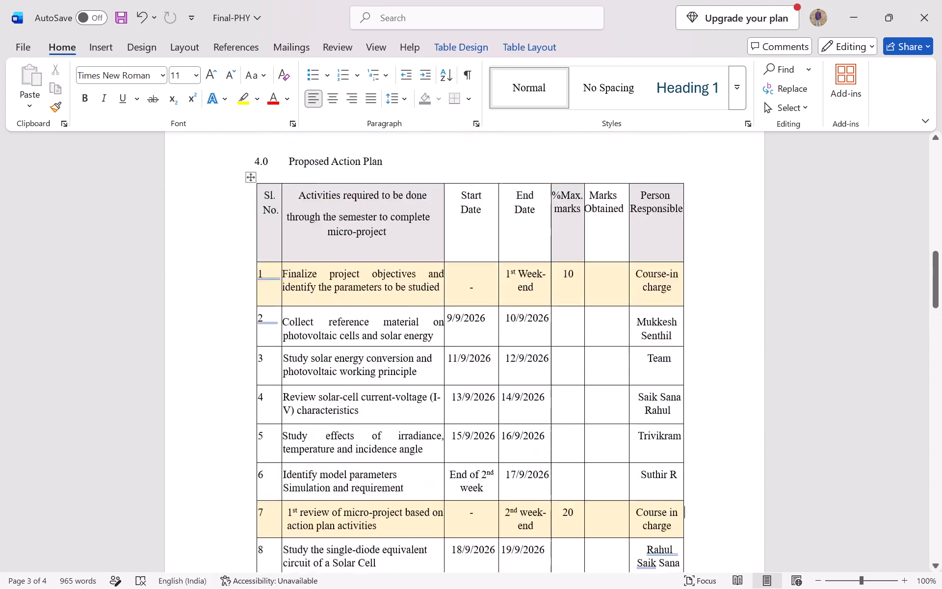
pyautogui.hscroll(1, 603, 273)
pyautogui.scroll(-3, 603, 273)
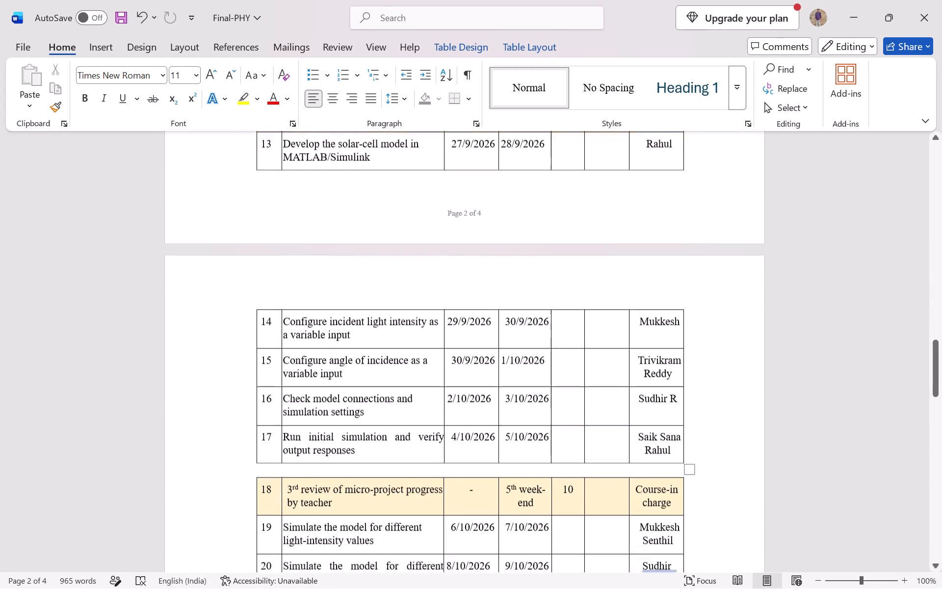
pyautogui.scroll(-3, 603, 273)
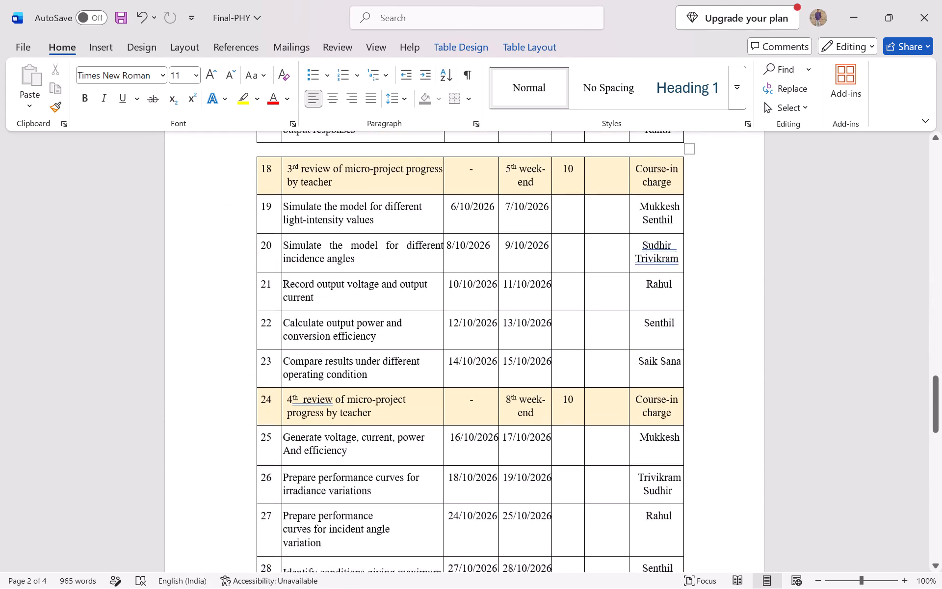
pyautogui.scroll(-1, 603, 273)
pyautogui.scroll(2, 603, 273)
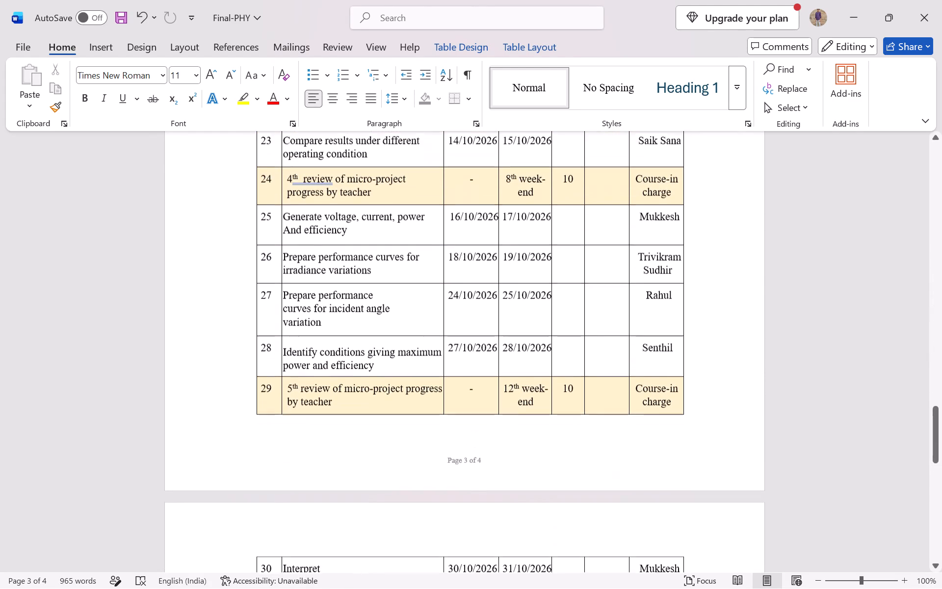
pyautogui.scroll(2, 603, 273)
pyautogui.scroll(-1, 603, 273)
pyautogui.scroll(1, 603, 273)
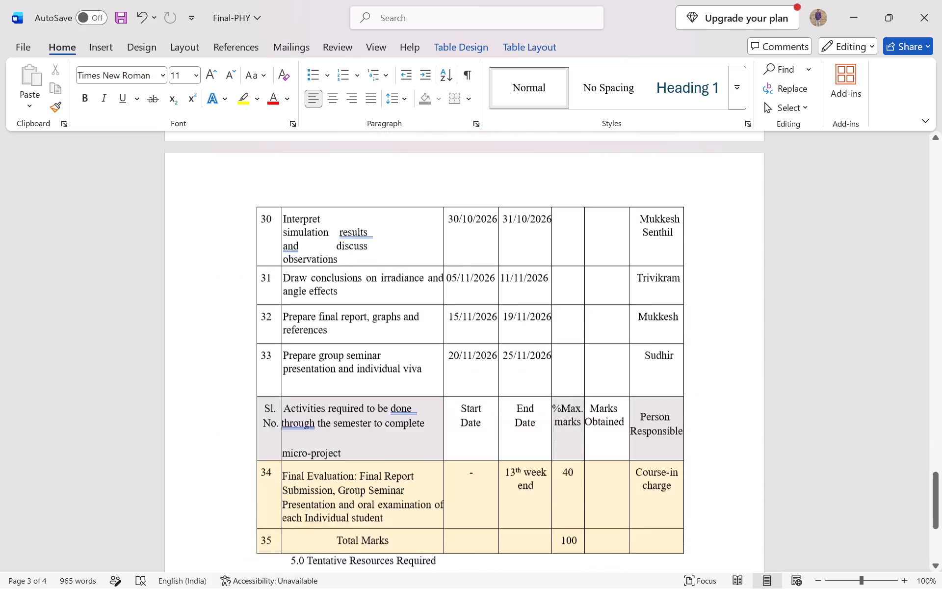
pyautogui.scroll(1, 603, 273)
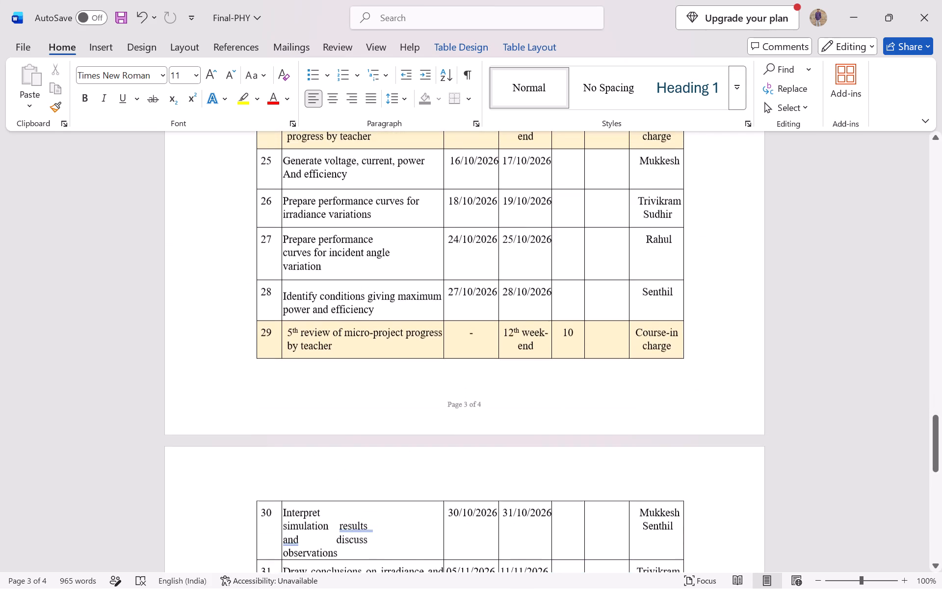
pyautogui.scroll(-3, 603, 273)
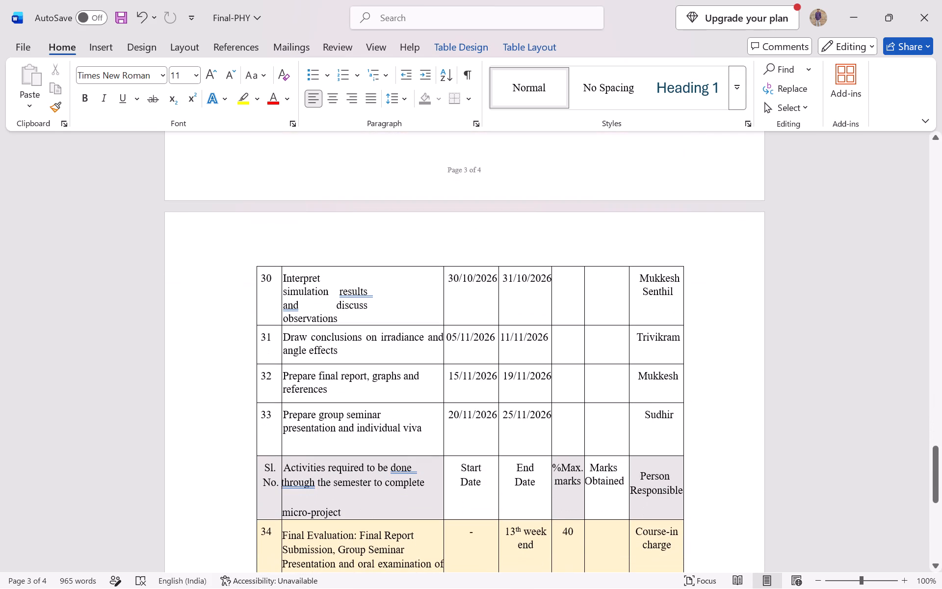
pyautogui.scroll(2, 603, 273)
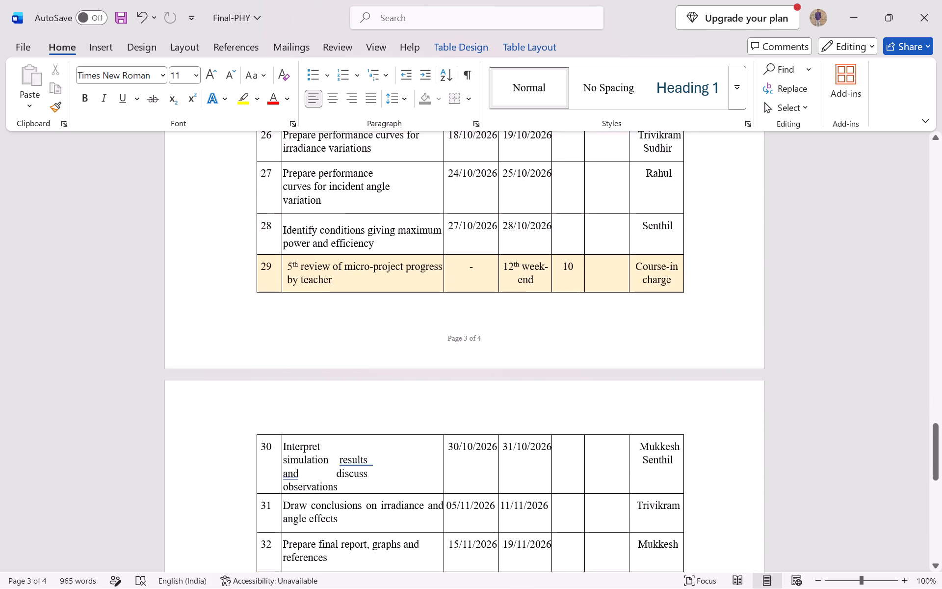
pyautogui.scroll(2, 603, 273)
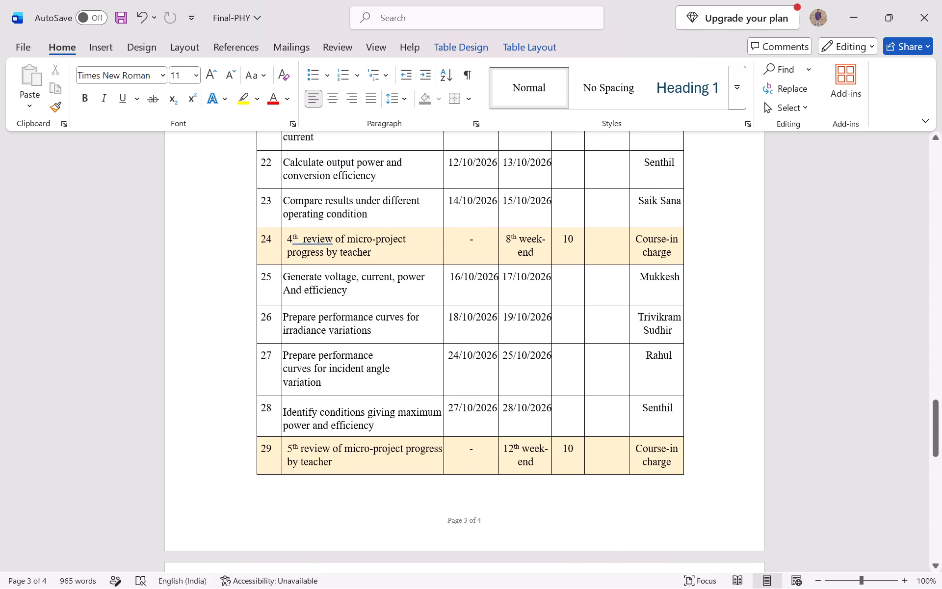
pyautogui.scroll(3, 603, 273)
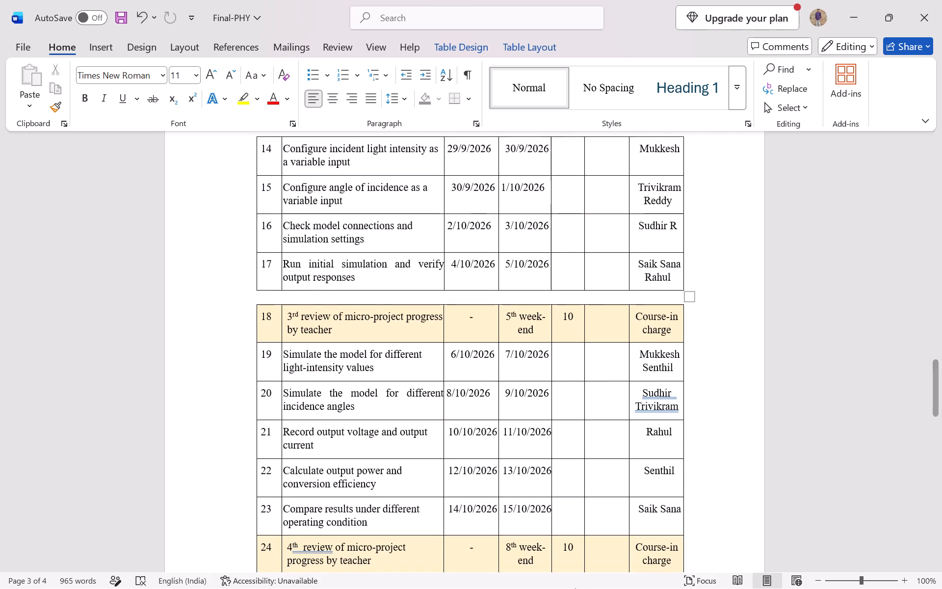
pyautogui.click(316, 567)
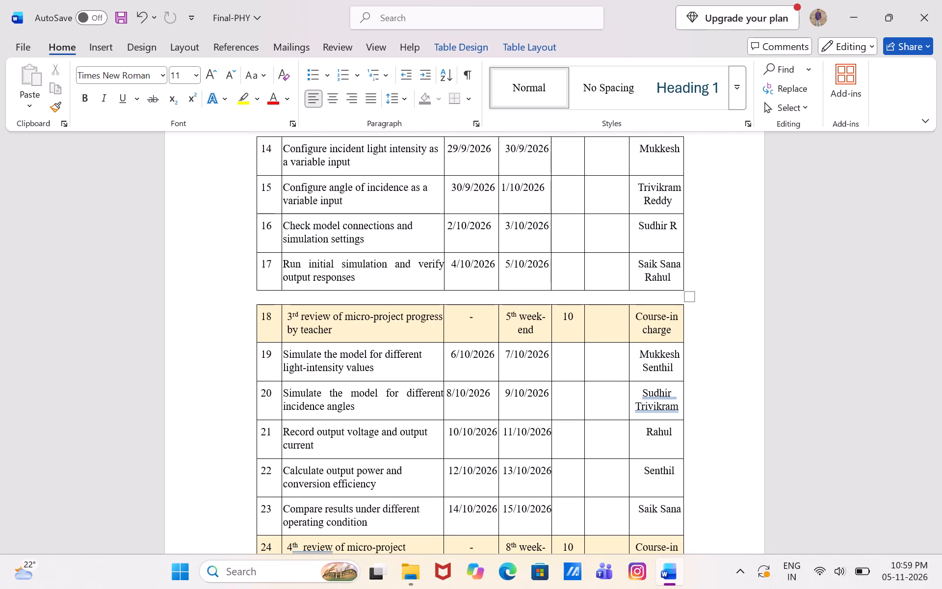
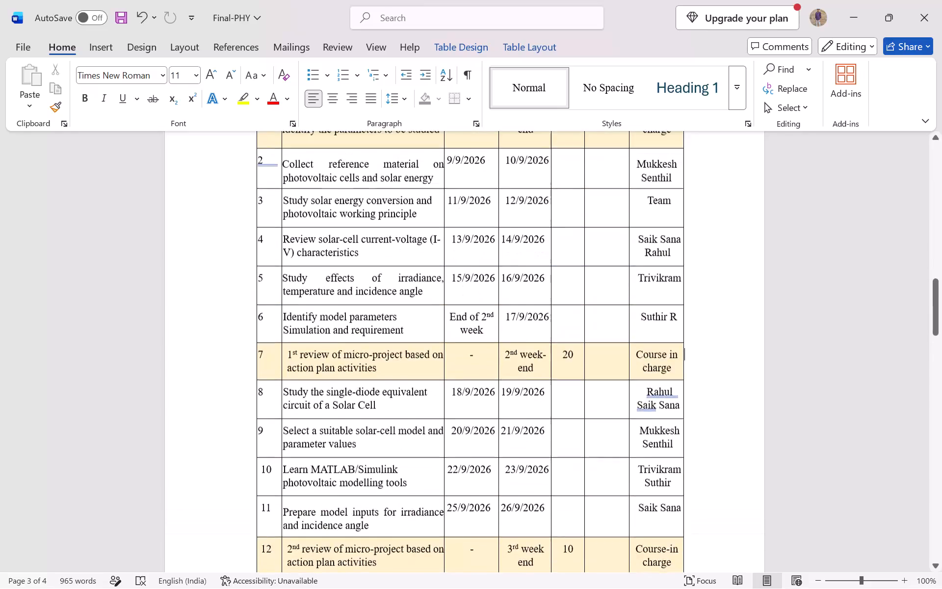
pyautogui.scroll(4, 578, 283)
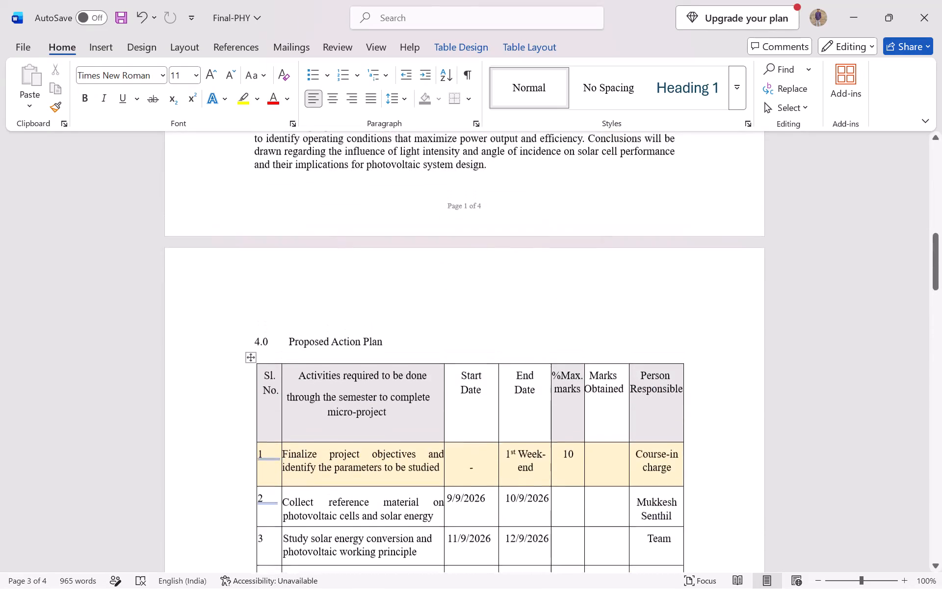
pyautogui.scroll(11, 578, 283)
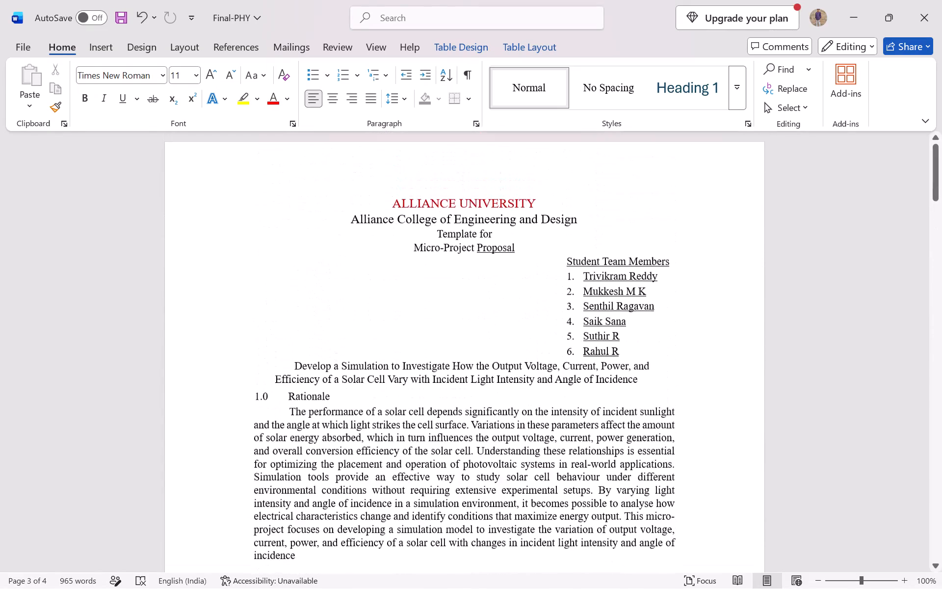
# Open the sharing options for the Final-PHY document.
pyautogui.click(893, 41)
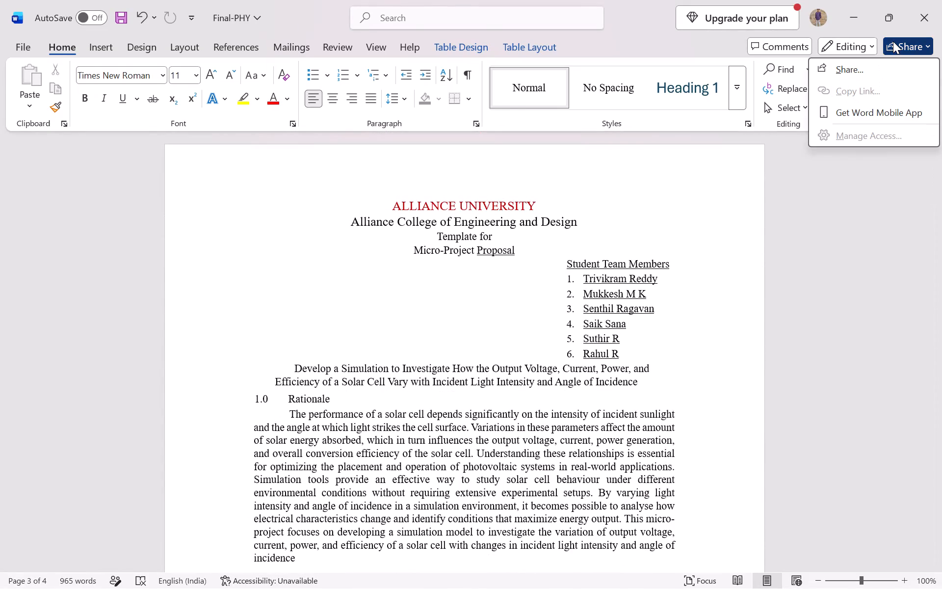
pyautogui.click(877, 61)
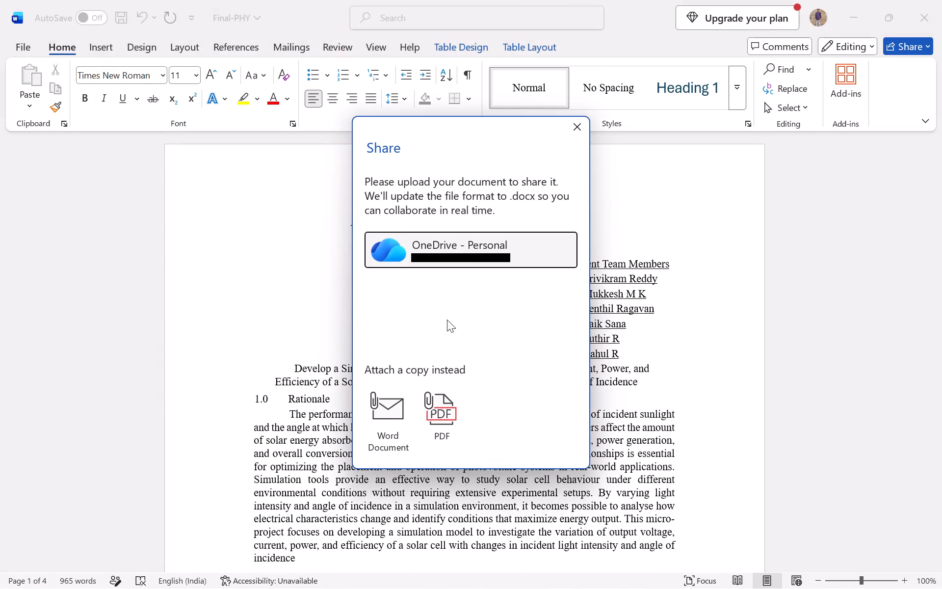
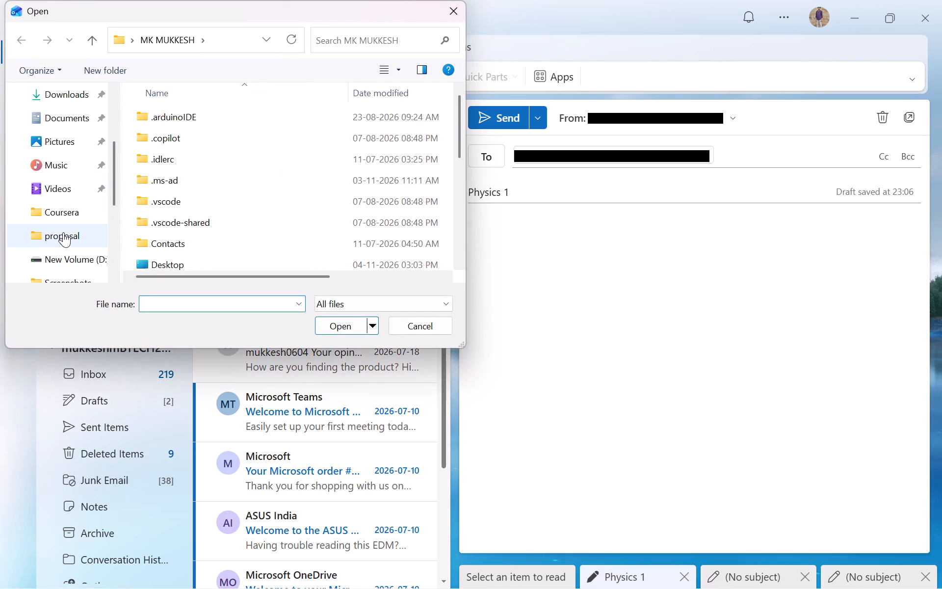
# Choose the Final-PHY document in the proposal folder as the attachment for the Physics 1 email draft.
pyautogui.doubleClick(63, 232)
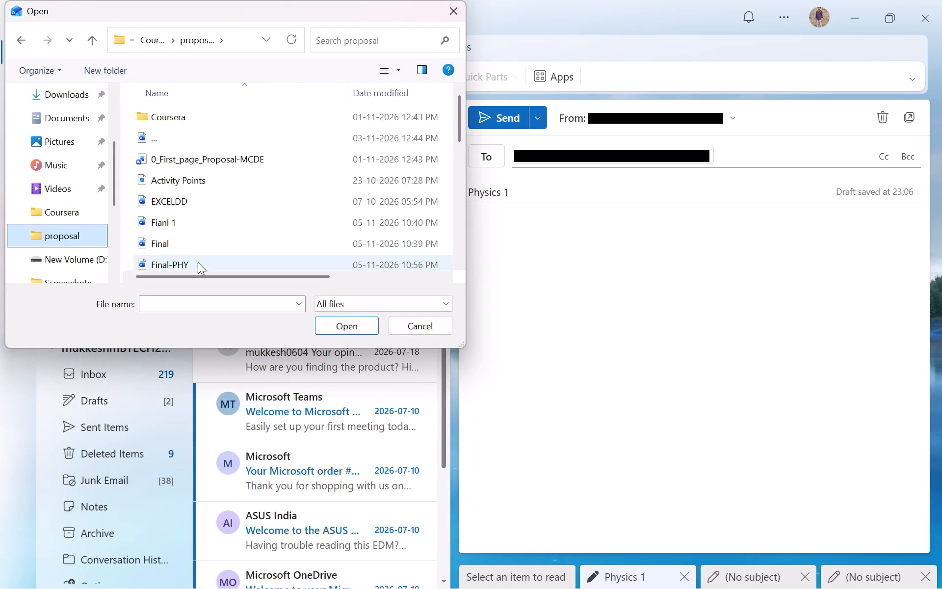
pyautogui.click(198, 262)
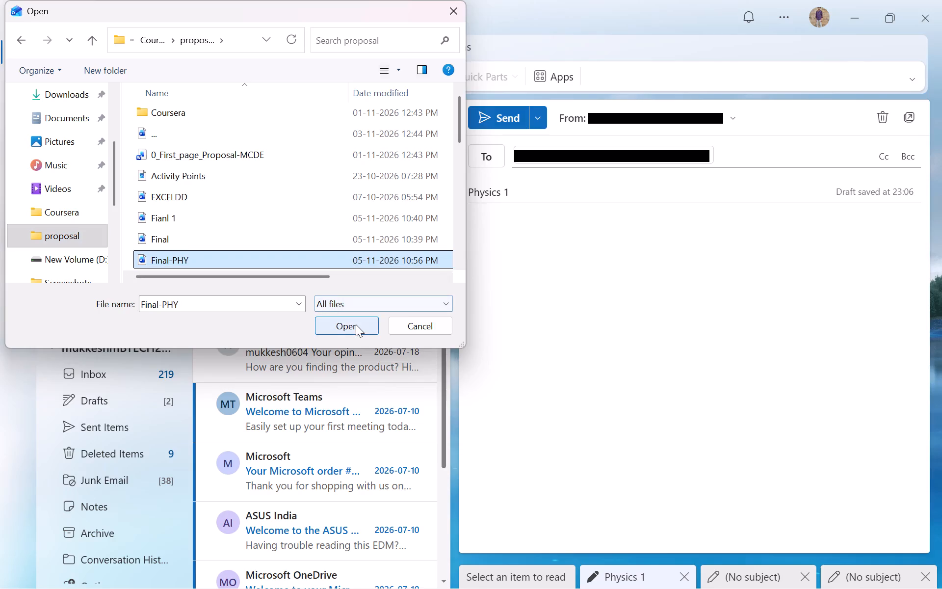
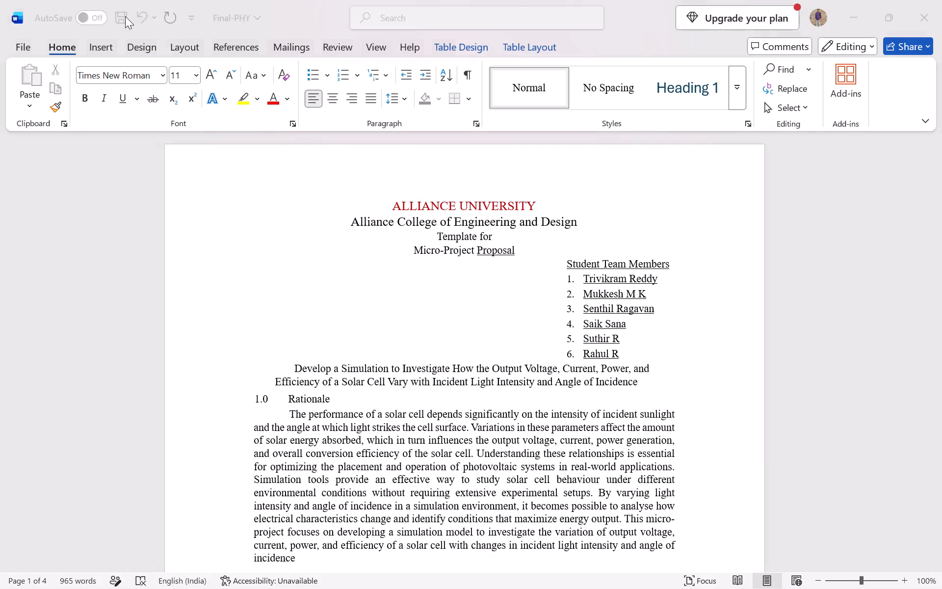
# Save a copy of the proposal as a Word document named "Final-PHY n001" in the proposal folder.
pyautogui.click(161, 240)
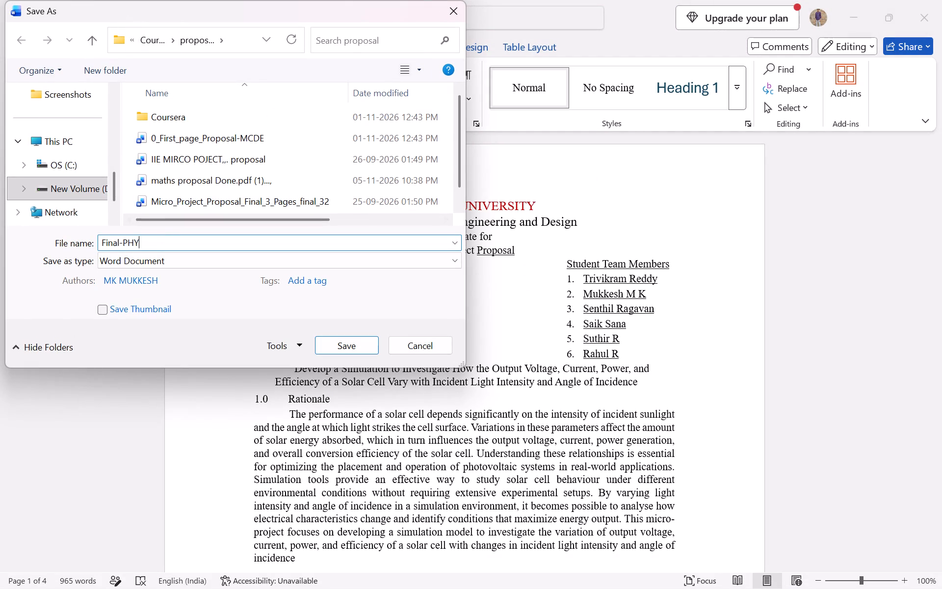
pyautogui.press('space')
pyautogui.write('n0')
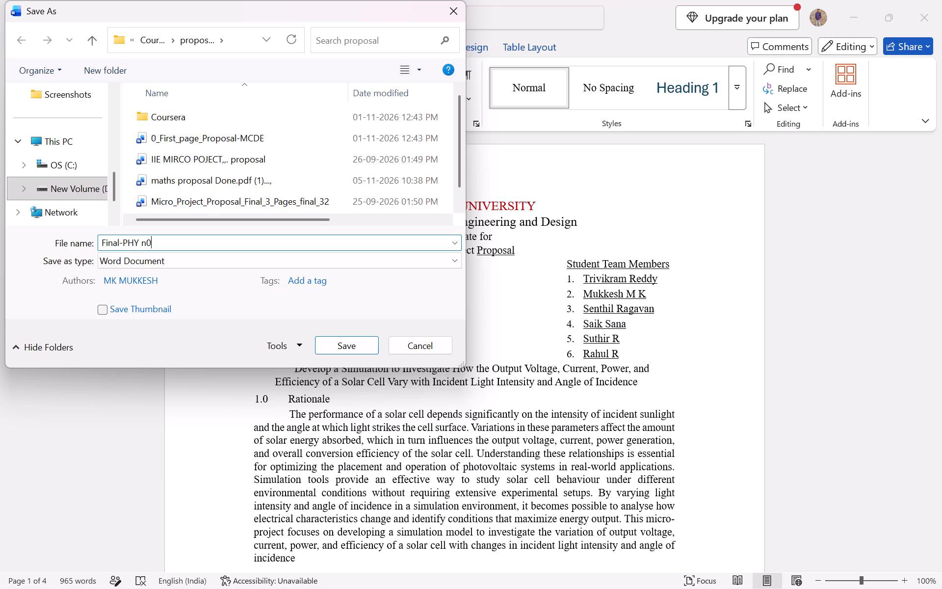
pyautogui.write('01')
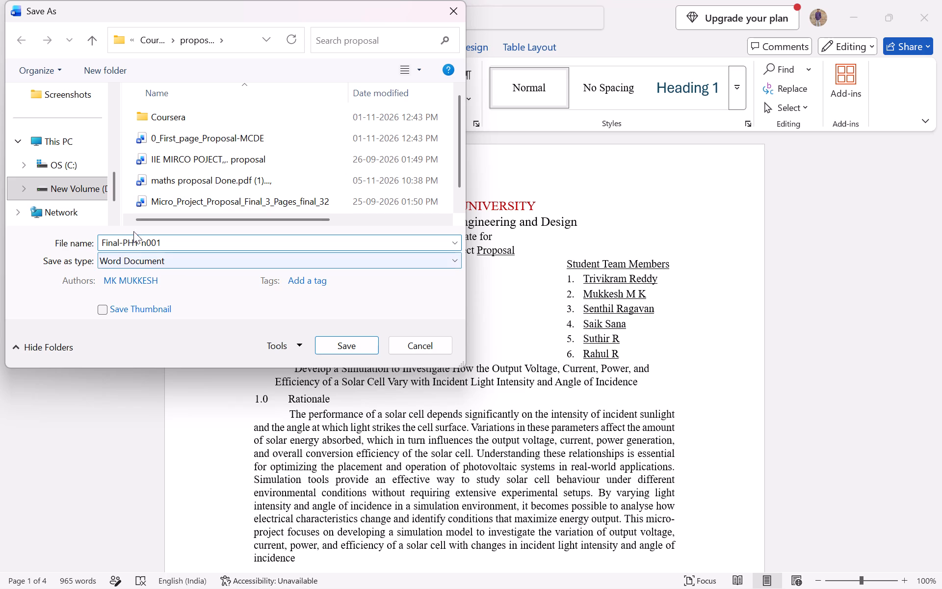
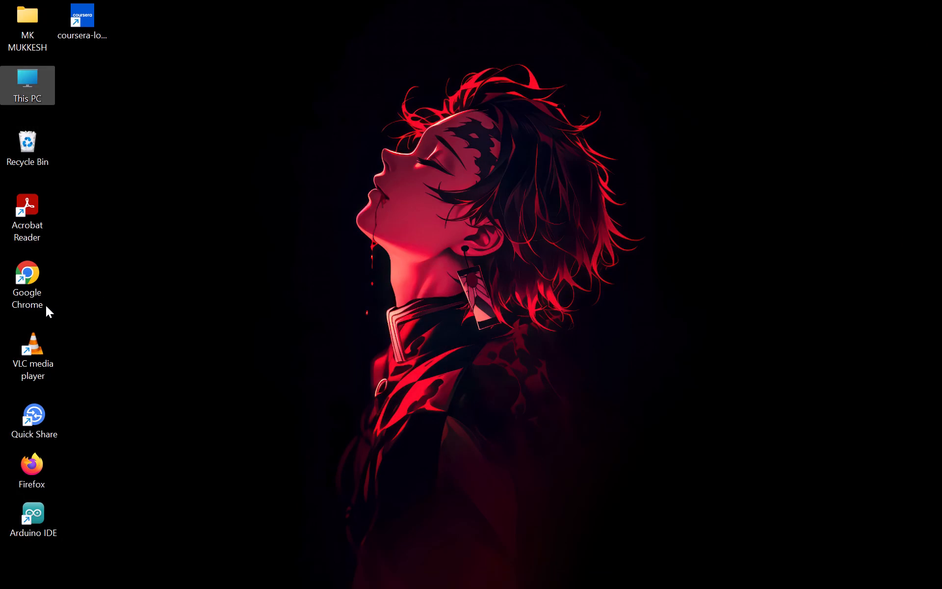
pyautogui.doubleClick(29, 288)
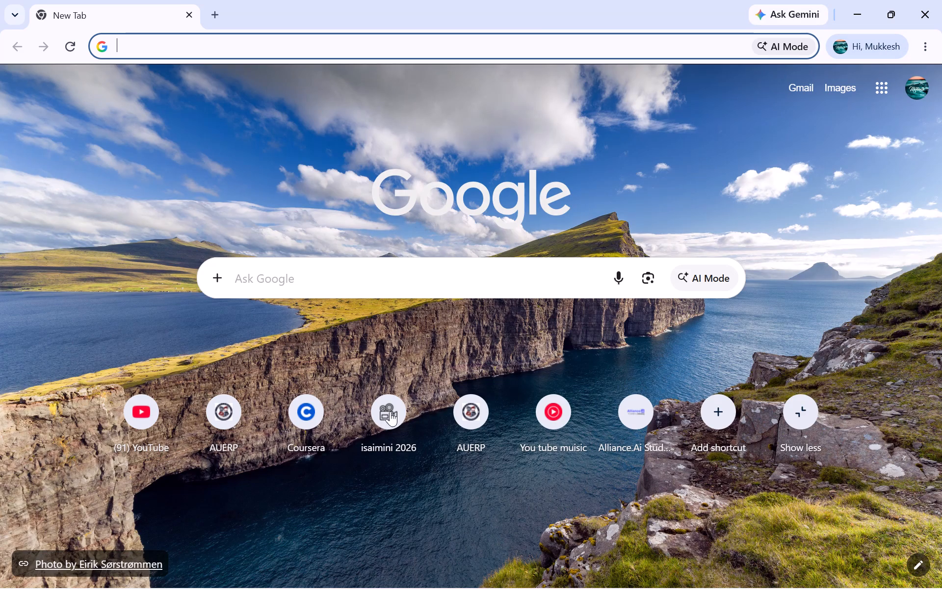
# Switch to Chrome, open the Alliance.ai student portal and go to the Physics I course from the enrolled courses.
pyautogui.click(628, 428)
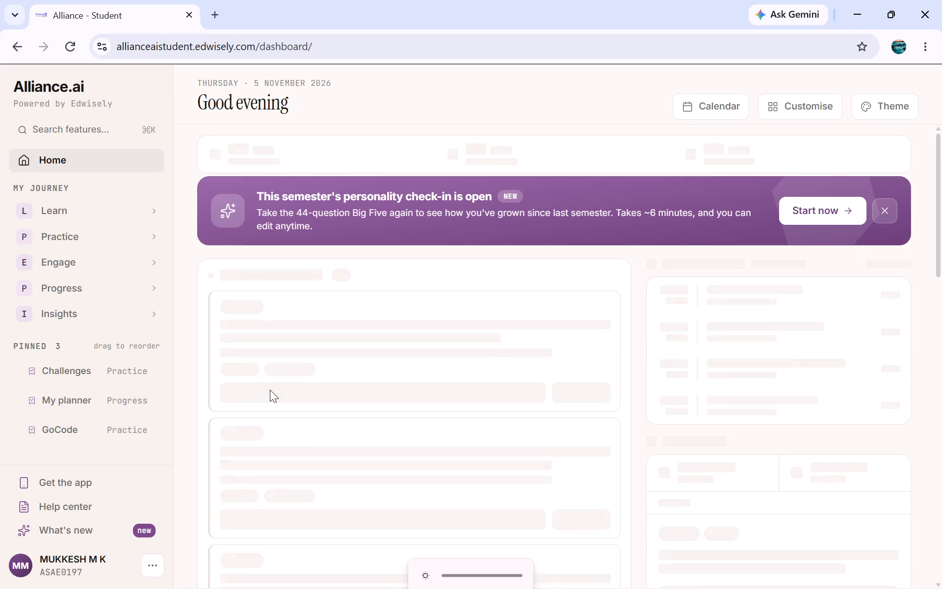
pyautogui.scroll(-8, 307, 408)
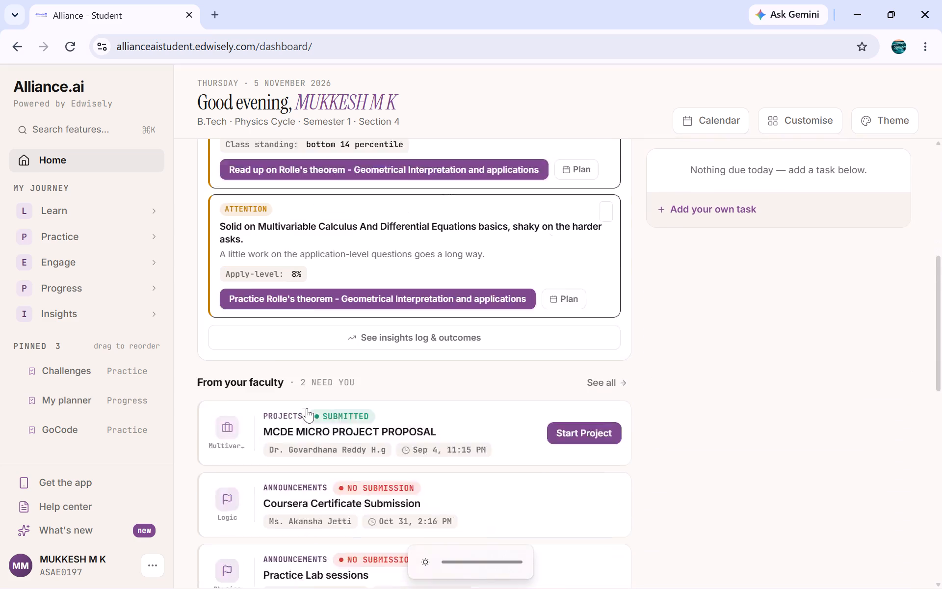
pyautogui.scroll(-2, 307, 408)
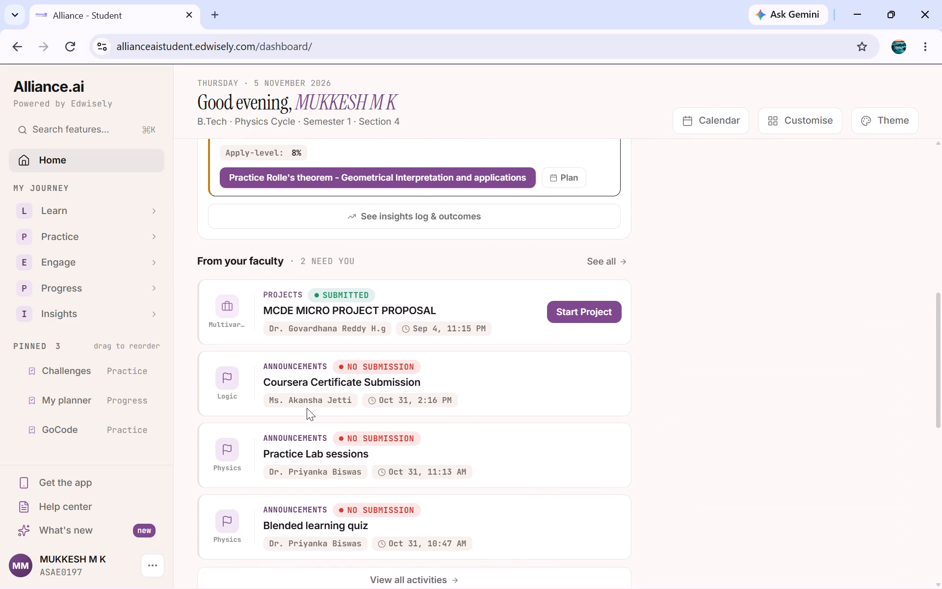
pyautogui.scroll(-5, 307, 408)
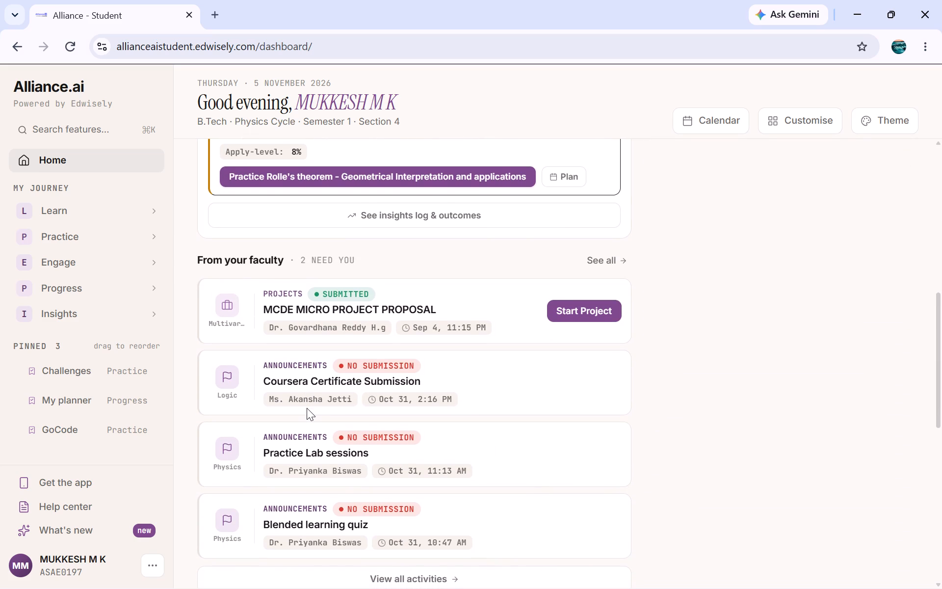
pyautogui.scroll(-3, 307, 408)
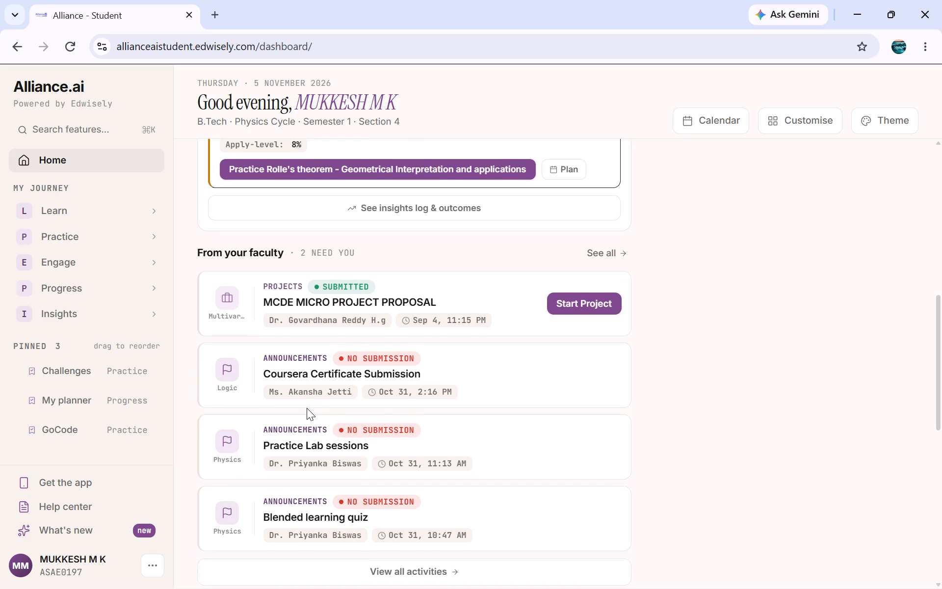
pyautogui.scroll(-3, 307, 408)
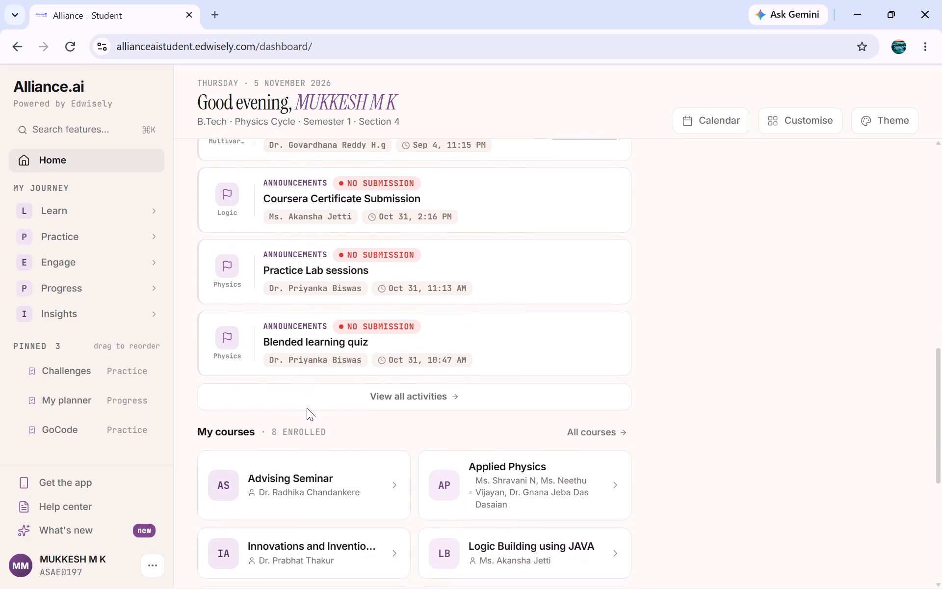
pyautogui.scroll(-2, 307, 408)
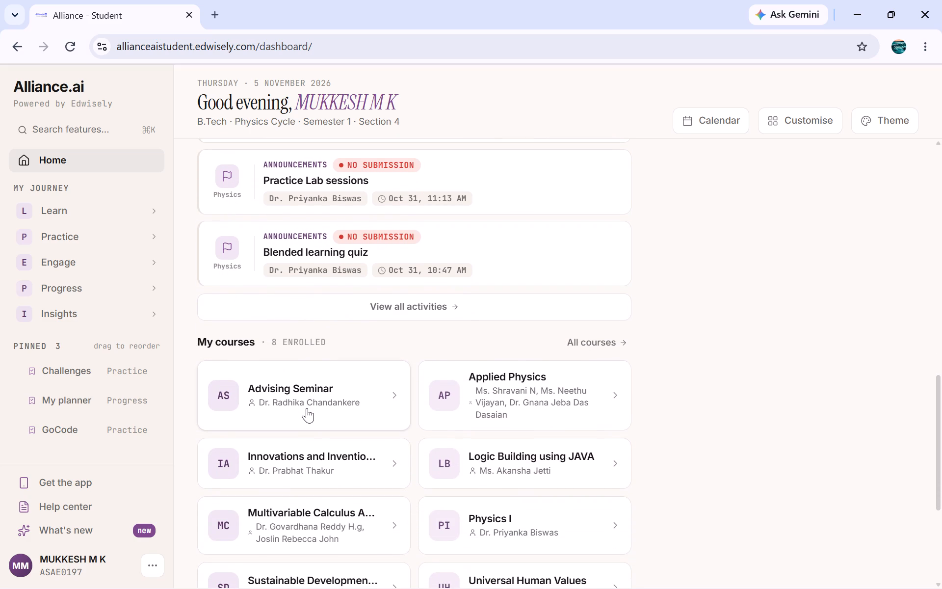
pyautogui.scroll(-1, 307, 408)
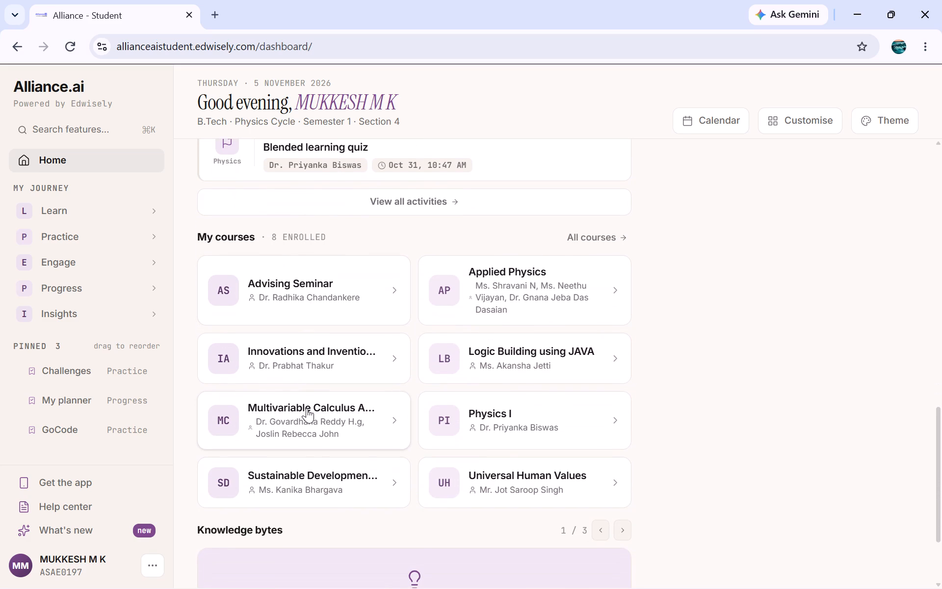
pyautogui.click(497, 426)
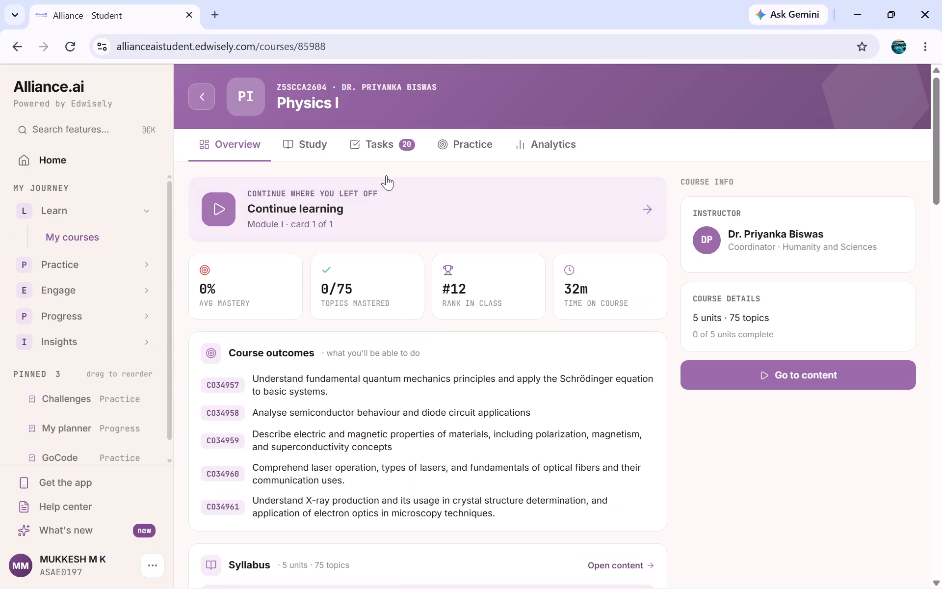
pyautogui.click(386, 145)
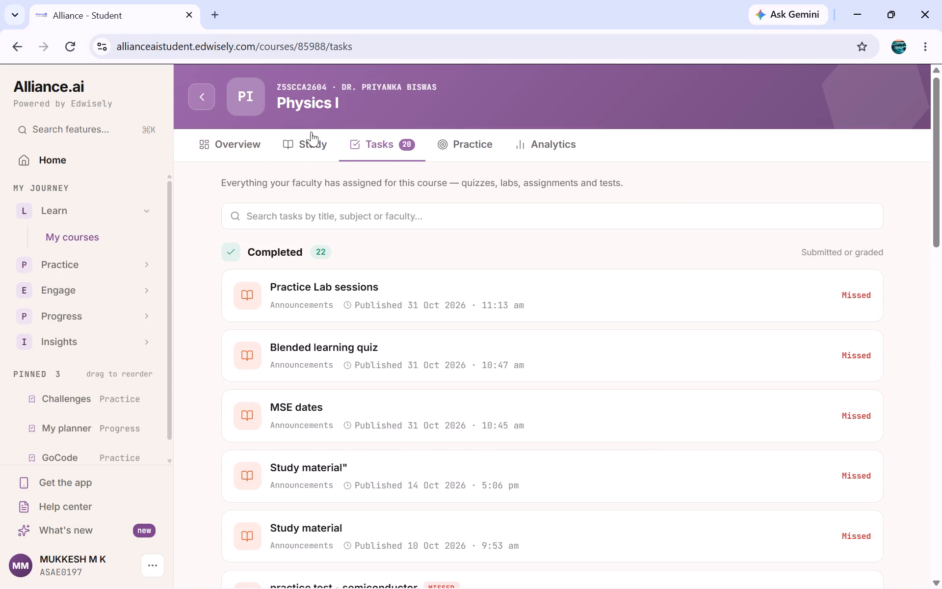
pyautogui.click(312, 155)
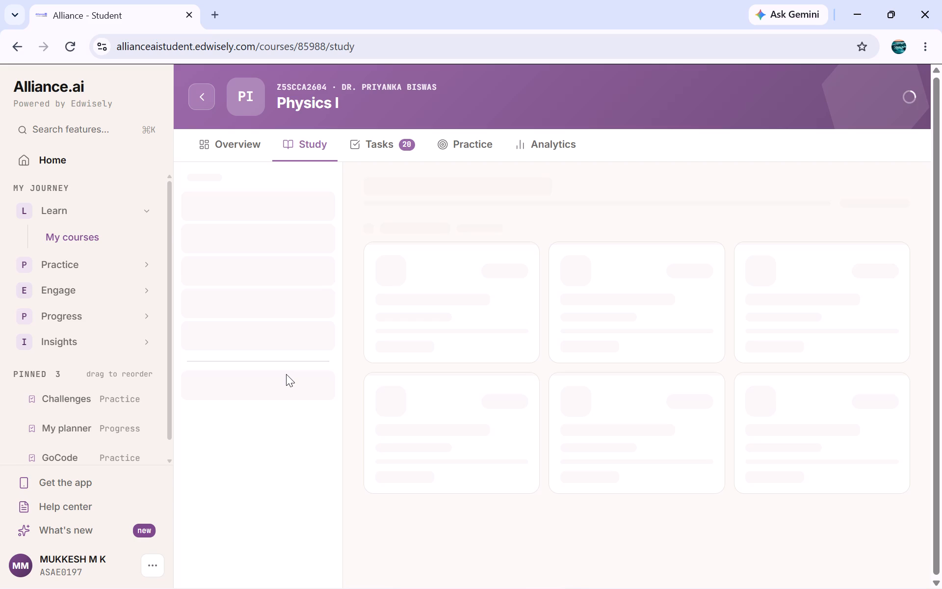
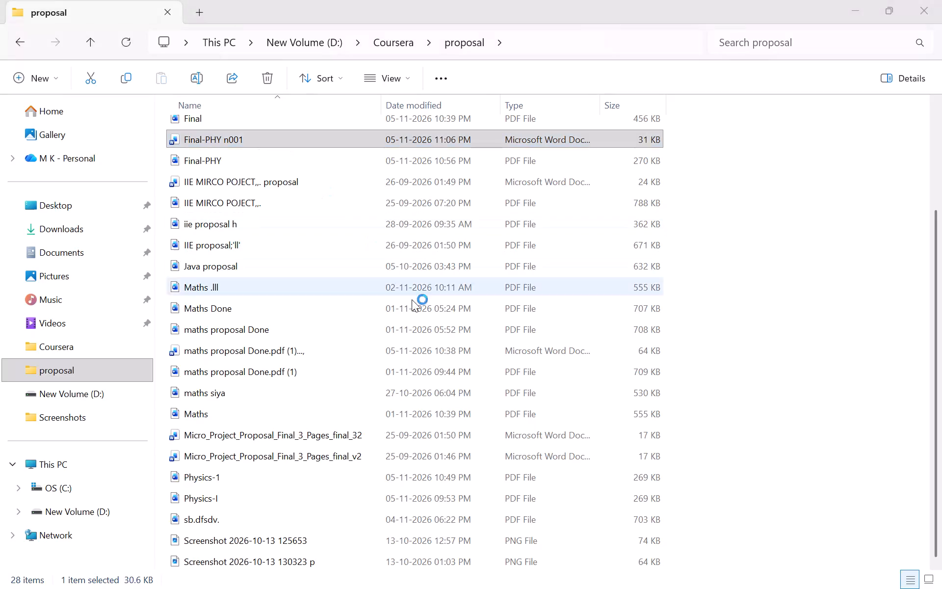
# Delete the entire action plan row 23, "Compare results under different operating condition", in Final-PHY n001.
pyautogui.scroll(-4, 499, 455)
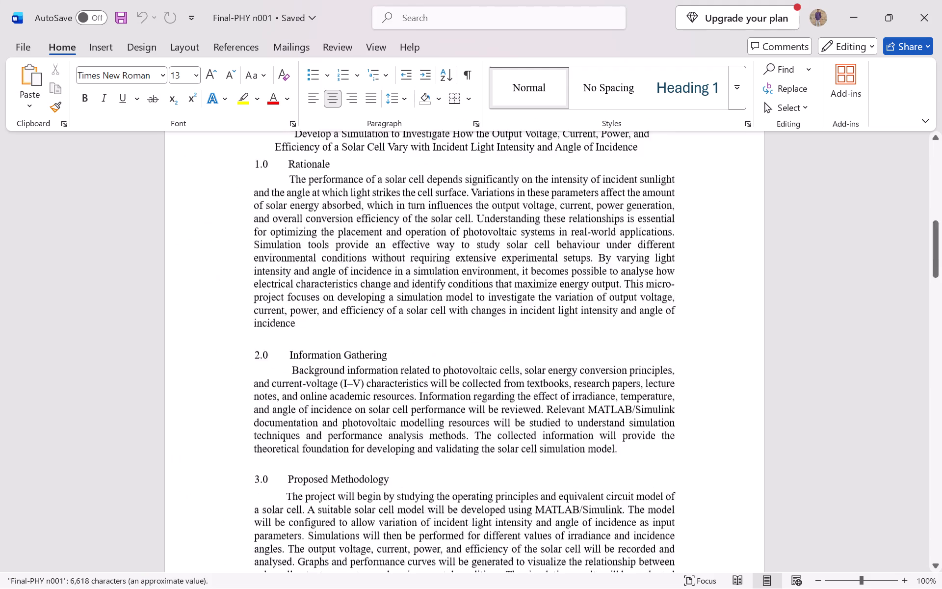
pyautogui.scroll(-6, 499, 455)
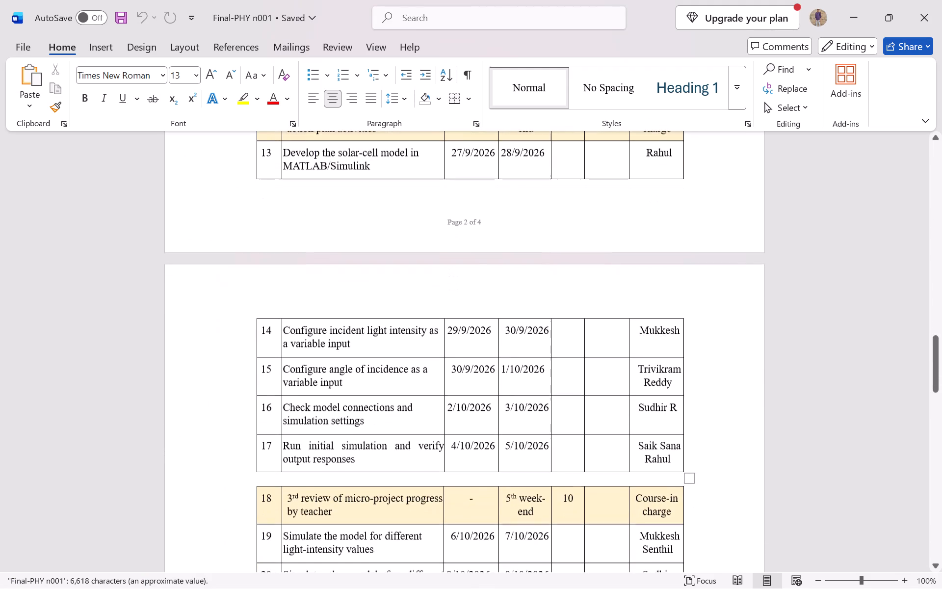
pyautogui.scroll(-6, 499, 455)
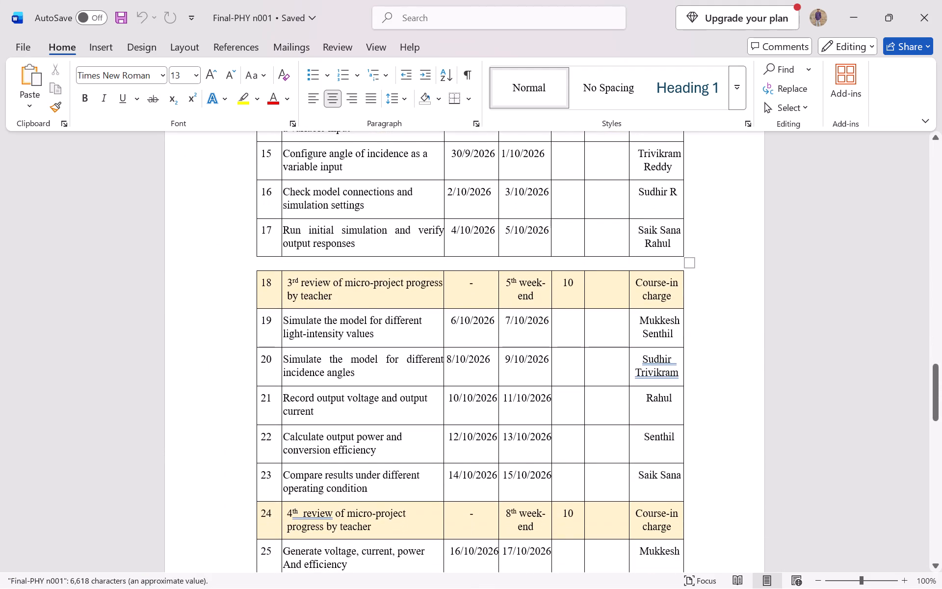
pyautogui.scroll(-1, 499, 455)
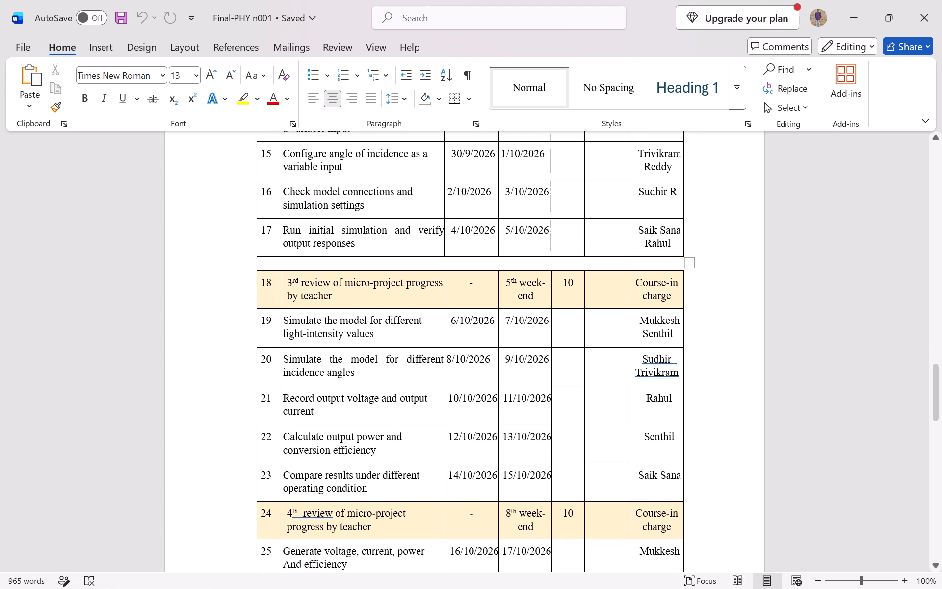
pyautogui.moveTo(670, 493); pyautogui.dragTo(262, 472)
pyautogui.press('BackSpace')
pyautogui.press('Delete')
pyautogui.press('BackSpace')
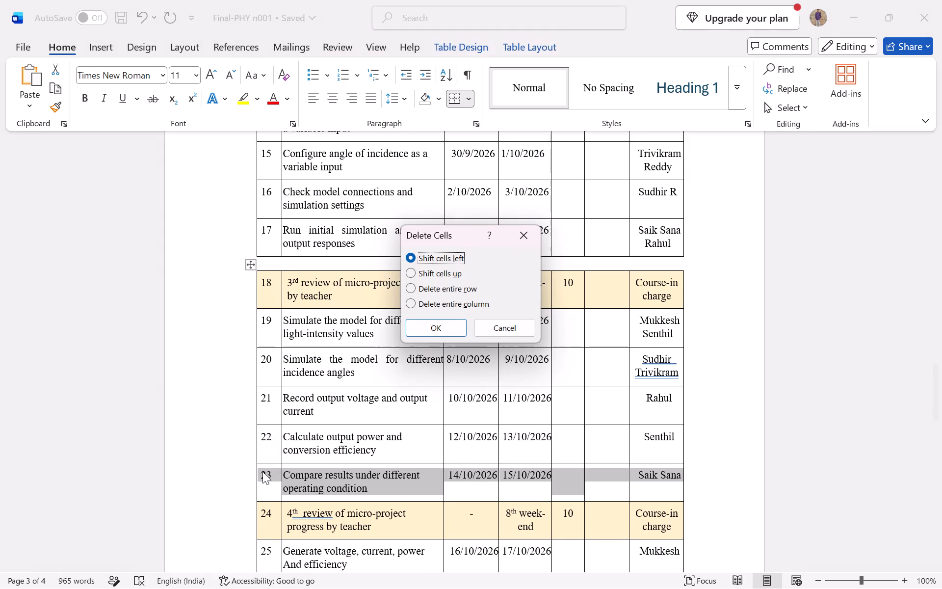
pyautogui.press('BackSpace')
pyautogui.press('BackSpace')
pyautogui.press('BackSpace')
pyautogui.click(411, 287)
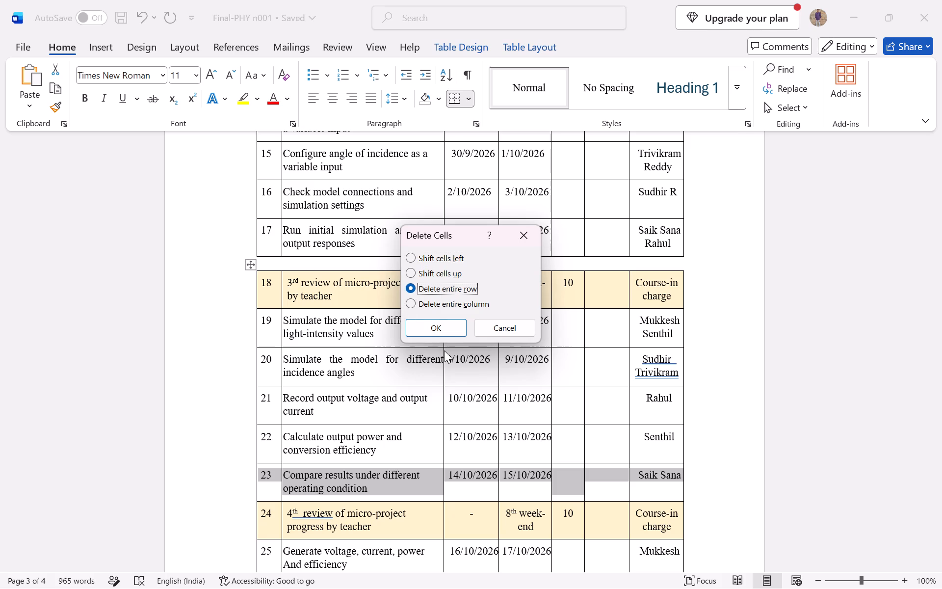
pyautogui.click(444, 326)
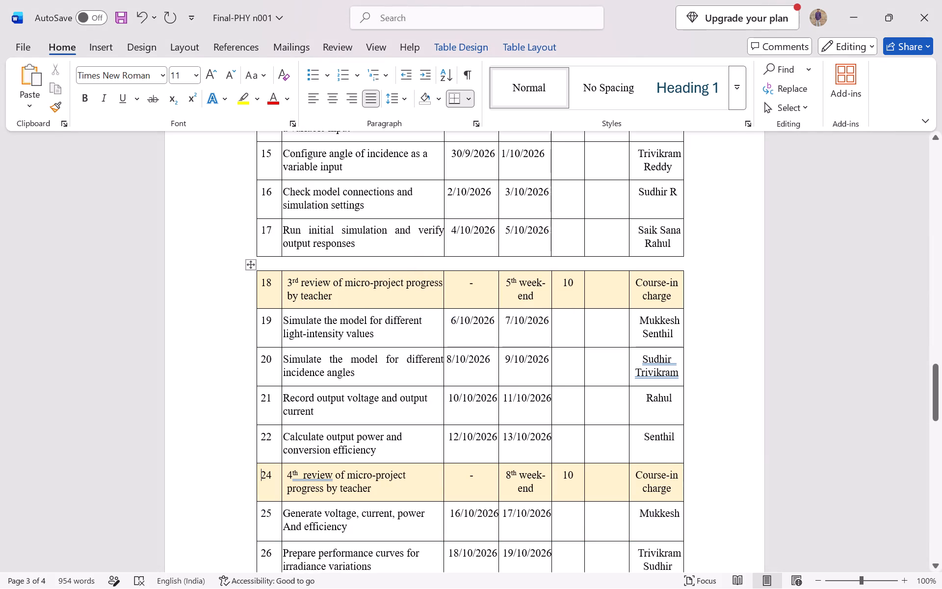
# Delete the entire action plan row 19, "Simulate the model for different light-intensity values".
pyautogui.moveTo(678, 333); pyautogui.dragTo(288, 316)
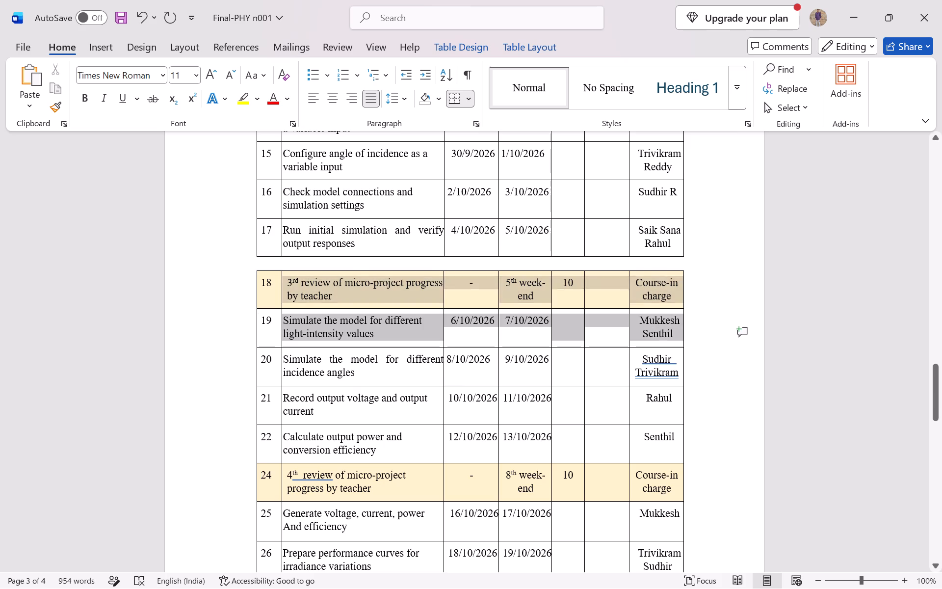
pyautogui.moveTo(288, 316); pyautogui.dragTo(267, 319)
pyautogui.press('BackSpace')
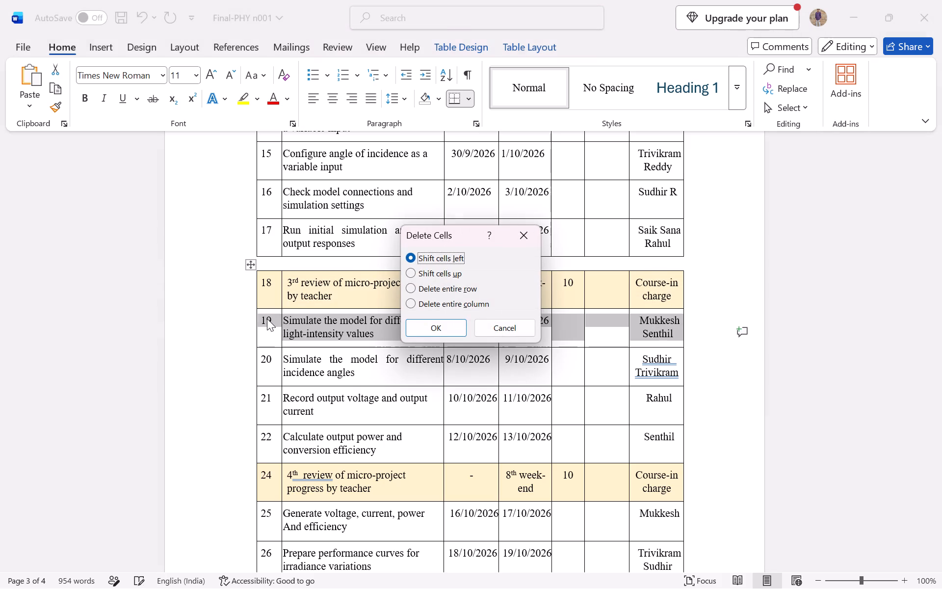
pyautogui.press('Down')
pyautogui.press('Down')
pyautogui.press('Return')
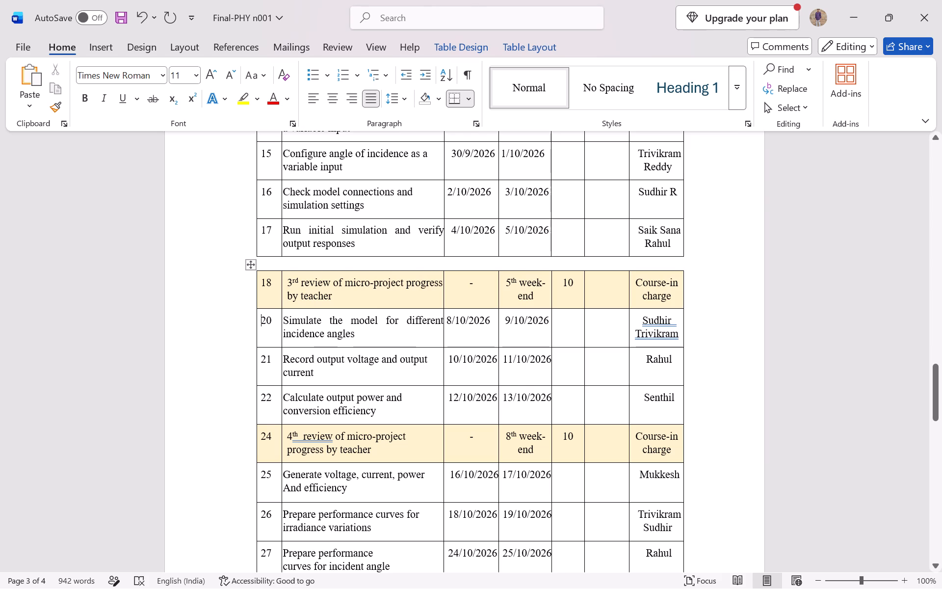
# Delete the entire action plan row 16, "Check model connections and simulation settings".
pyautogui.scroll(3, 637, 298)
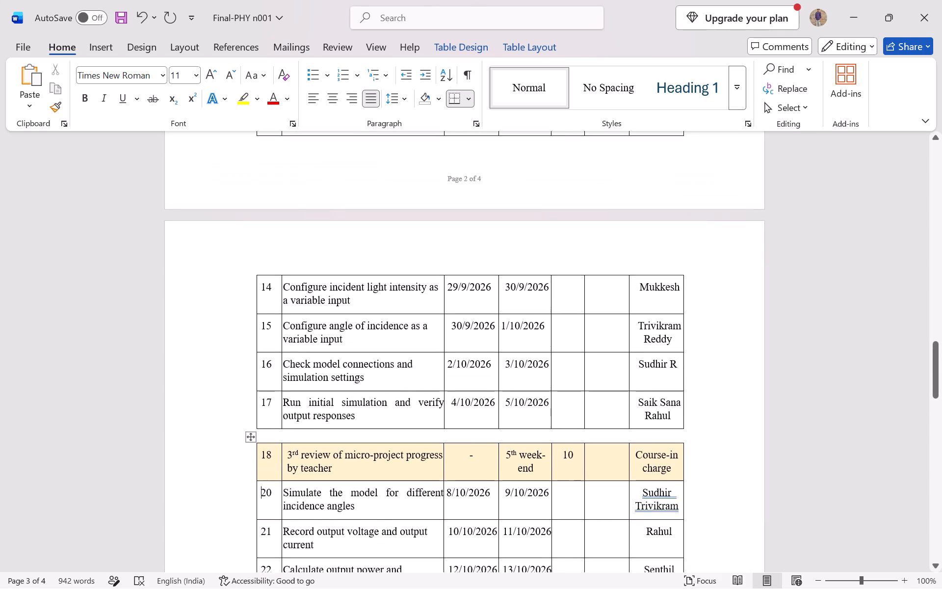
pyautogui.moveTo(676, 374); pyautogui.dragTo(387, 364)
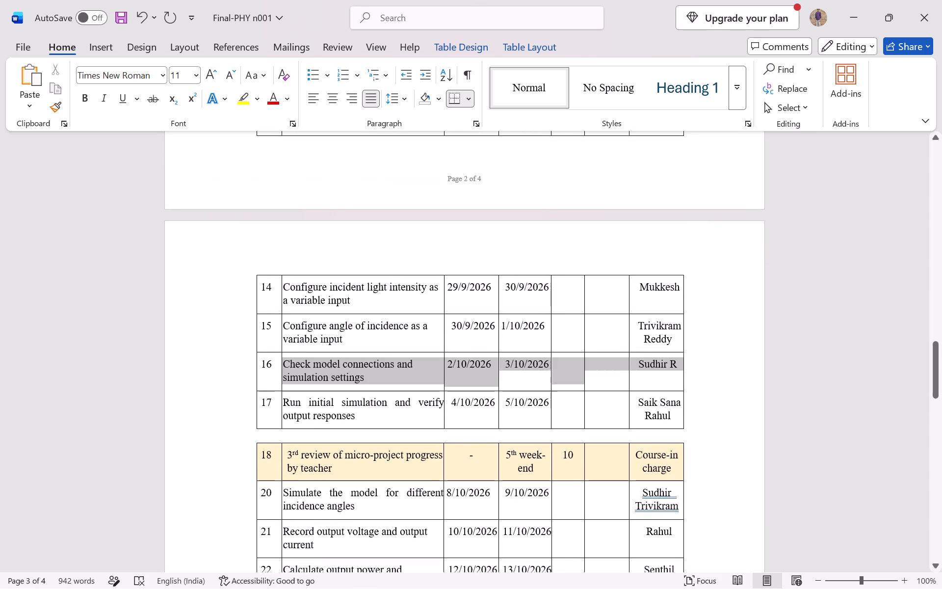
pyautogui.moveTo(387, 364); pyautogui.dragTo(258, 357)
pyautogui.press('BackSpace')
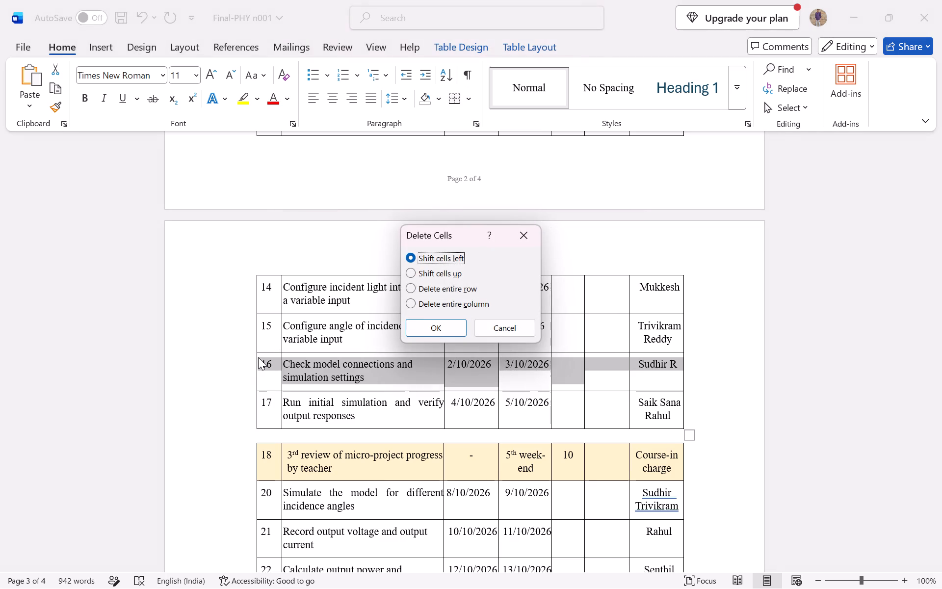
pyautogui.press('BackSpace')
pyautogui.press('Down')
pyautogui.press('Down')
pyautogui.press('Return')
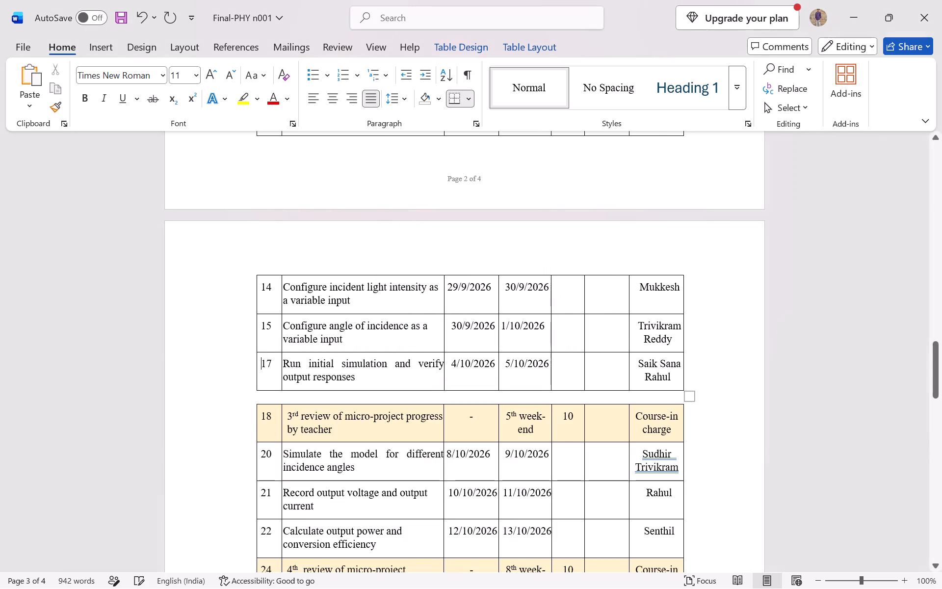
# Delete the entire action plan row 11, "Prepare model inputs for irradiance and incidence angle".
pyautogui.scroll(2, 550, 350)
pyautogui.scroll(4, 628, 267)
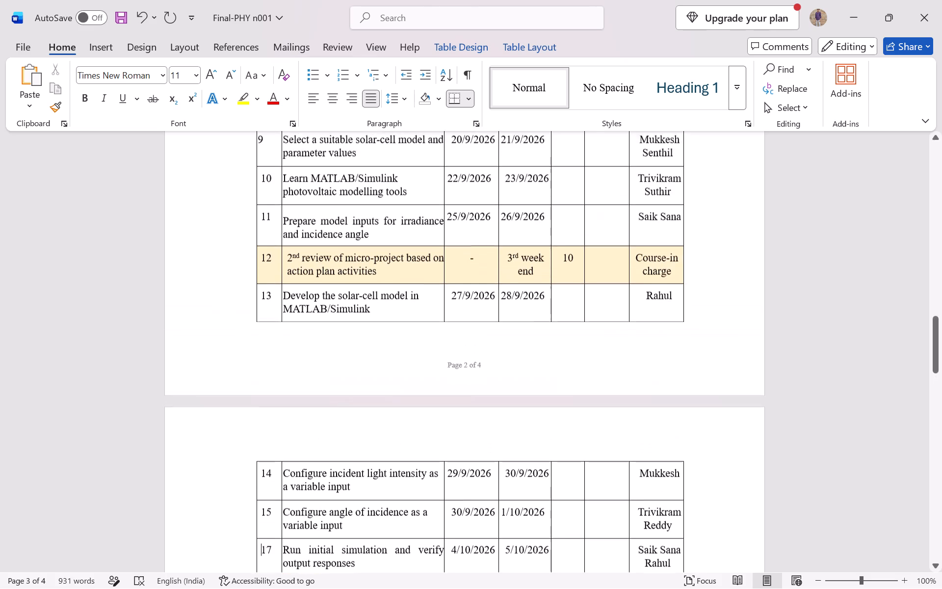
pyautogui.scroll(3, 628, 267)
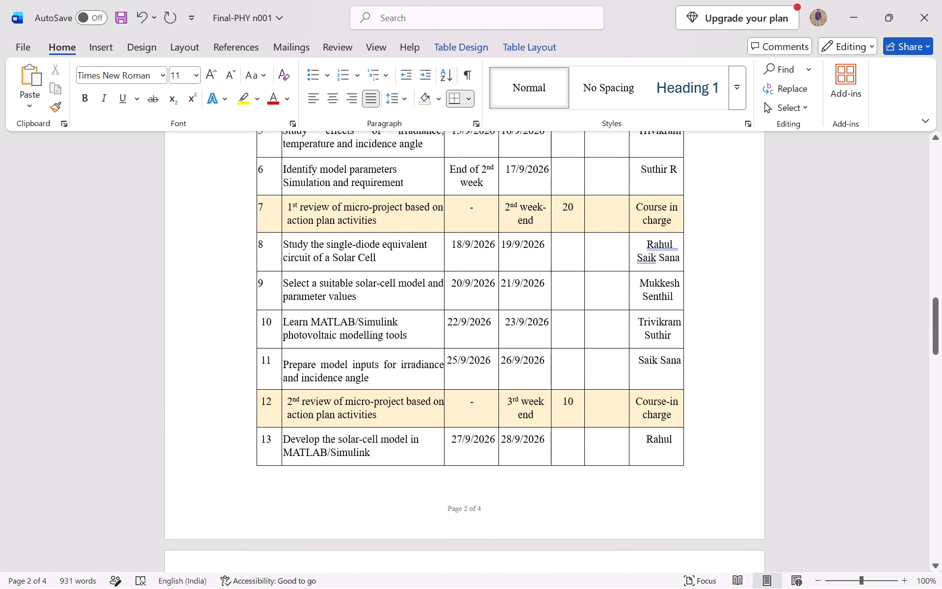
pyautogui.moveTo(678, 373); pyautogui.dragTo(312, 403)
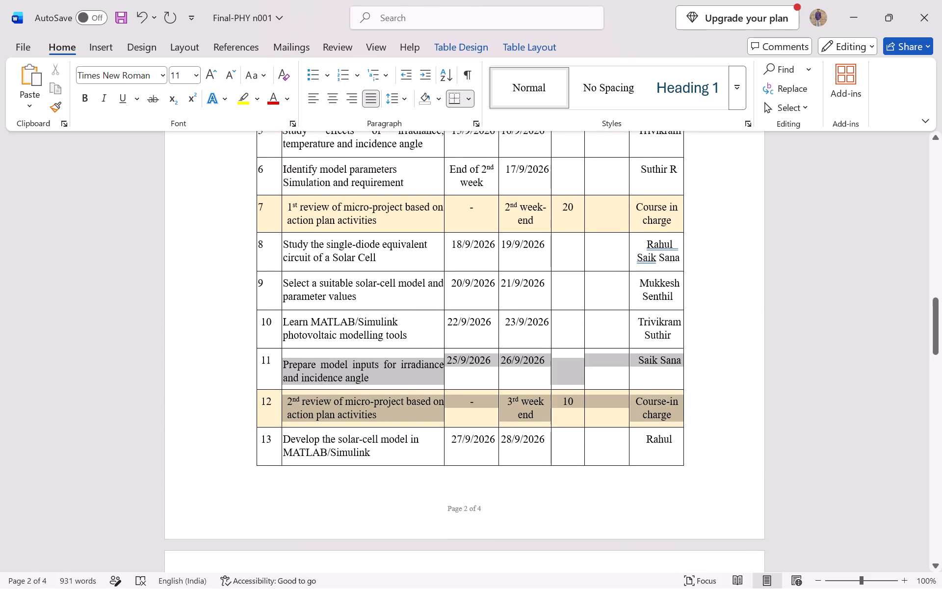
pyautogui.moveTo(312, 403); pyautogui.dragTo(253, 379)
pyautogui.press('BackSpace')
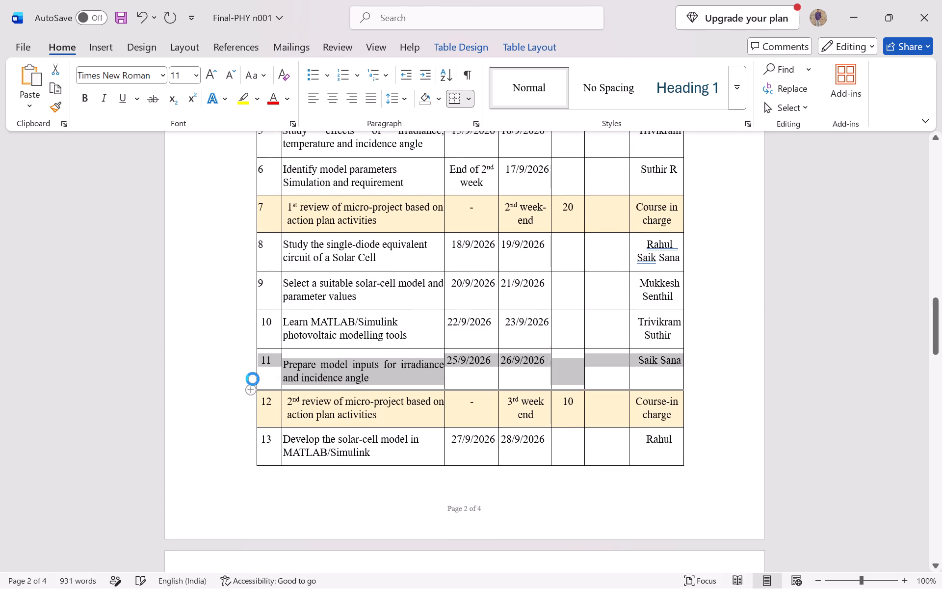
pyautogui.press('Down')
pyautogui.press('Down')
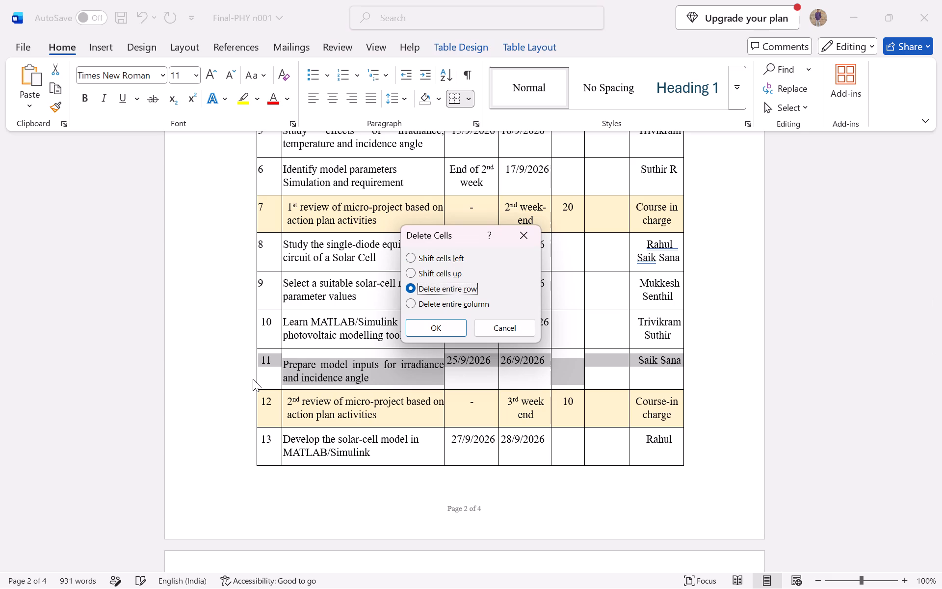
pyautogui.press('Return')
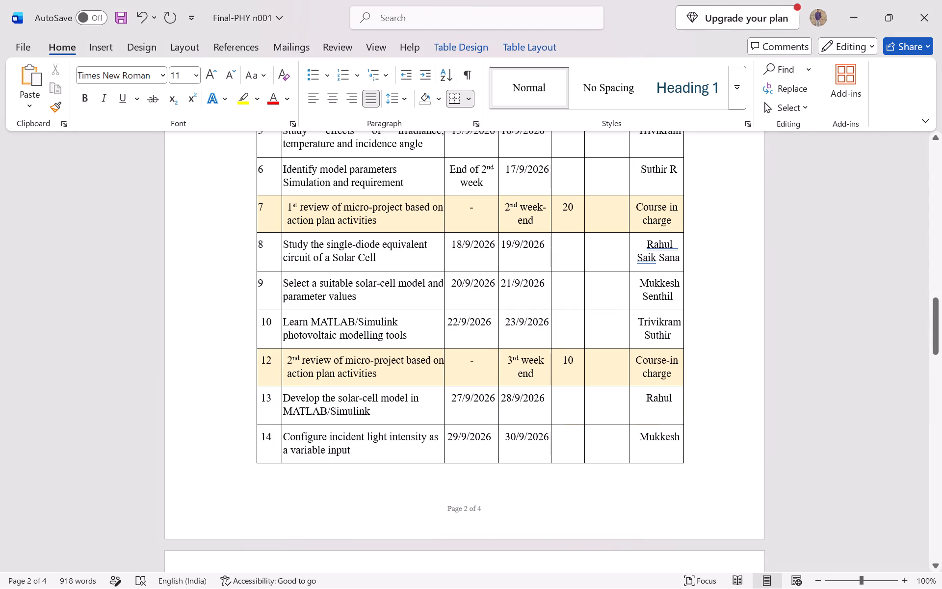
# Delete the entire action plan row 9, "Select a suitable solar-cell model and parameter values".
pyautogui.moveTo(676, 299); pyautogui.dragTo(242, 293)
pyautogui.press('BackSpace')
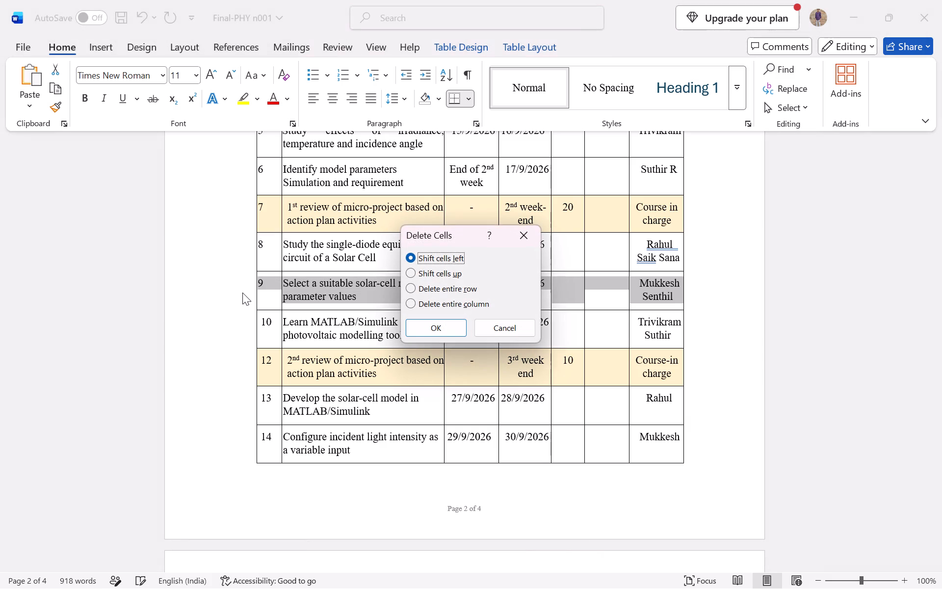
pyautogui.press('Down')
pyautogui.press('Down')
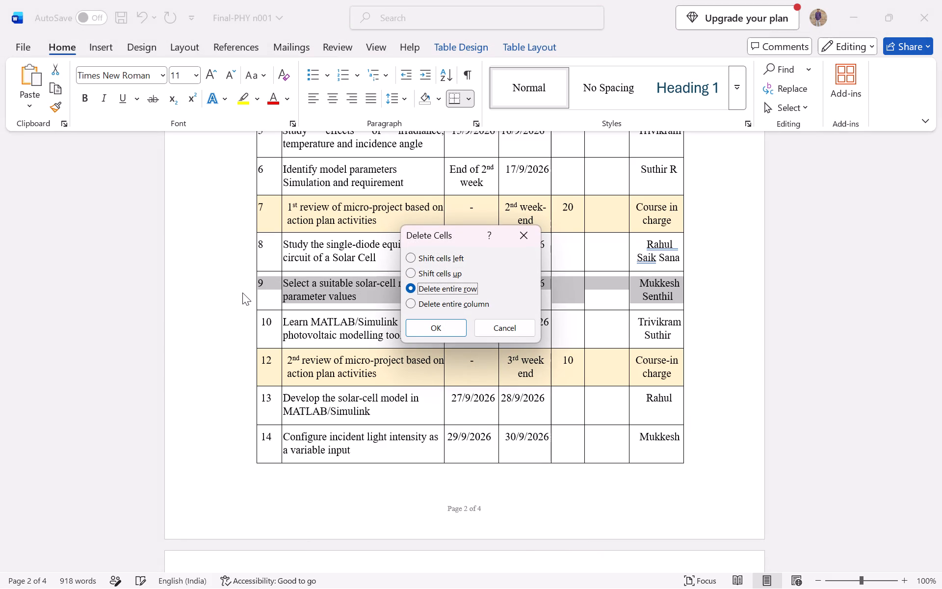
pyautogui.press('Return')
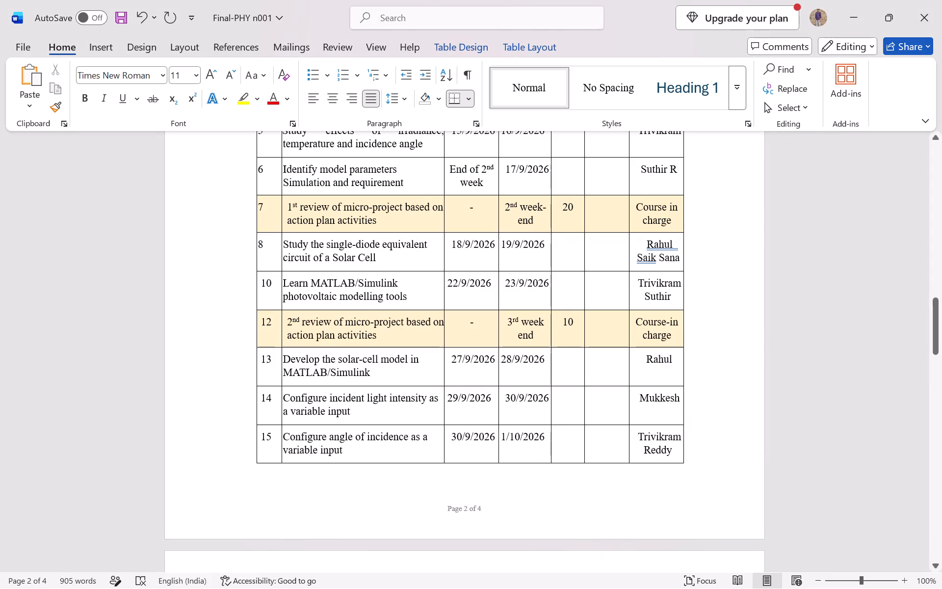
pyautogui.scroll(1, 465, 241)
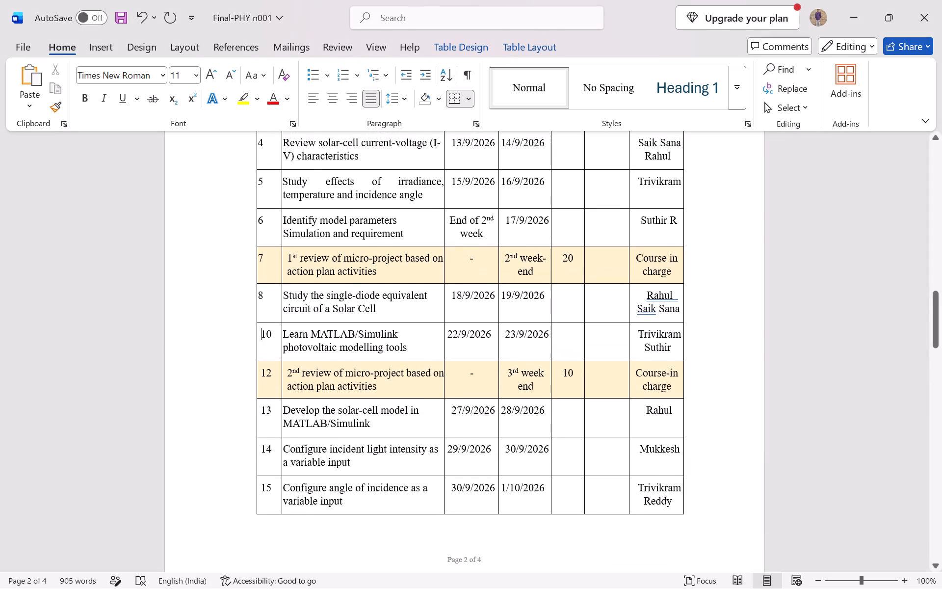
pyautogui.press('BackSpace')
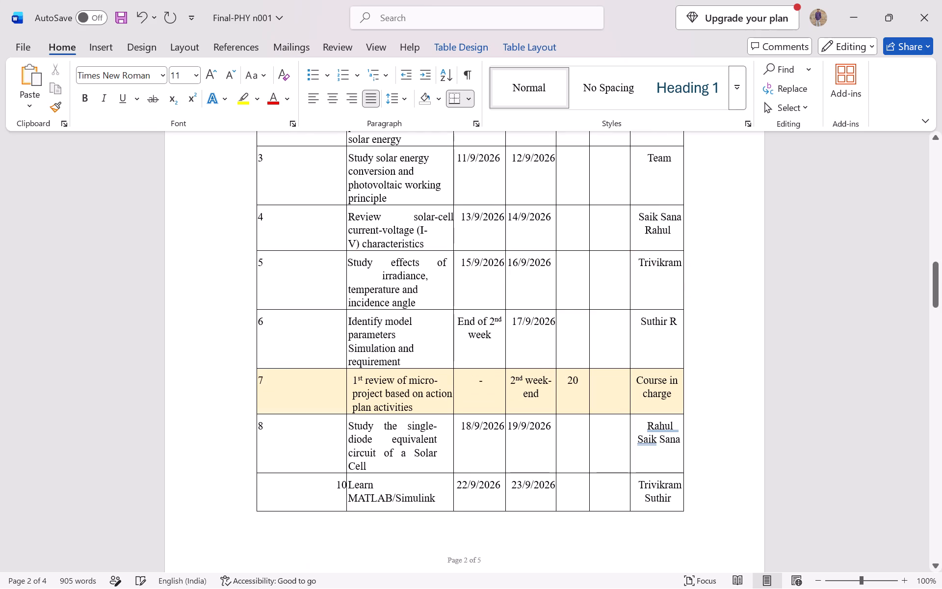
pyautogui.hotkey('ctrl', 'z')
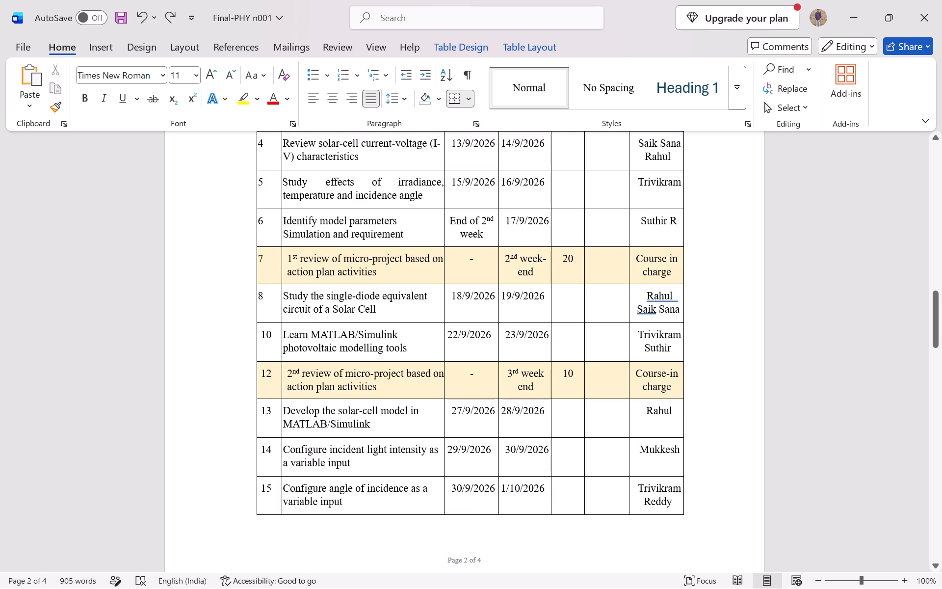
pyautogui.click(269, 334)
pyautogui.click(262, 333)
# Delete the entire action plan row 5, "Study effects of irradiance, temperature and incidence angle".
pyautogui.scroll(1, 535, 249)
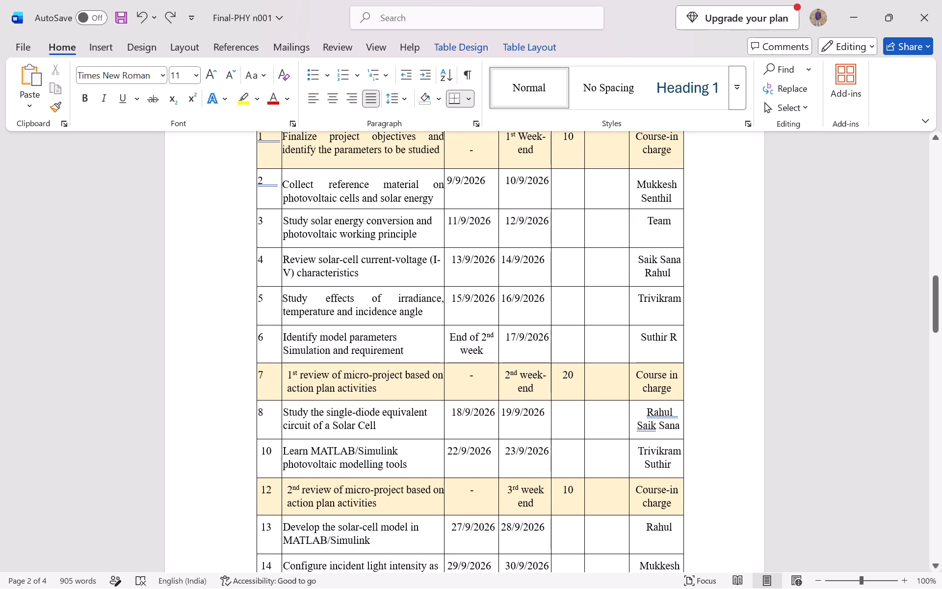
pyautogui.moveTo(678, 318); pyautogui.dragTo(253, 296)
pyautogui.press('BackSpace')
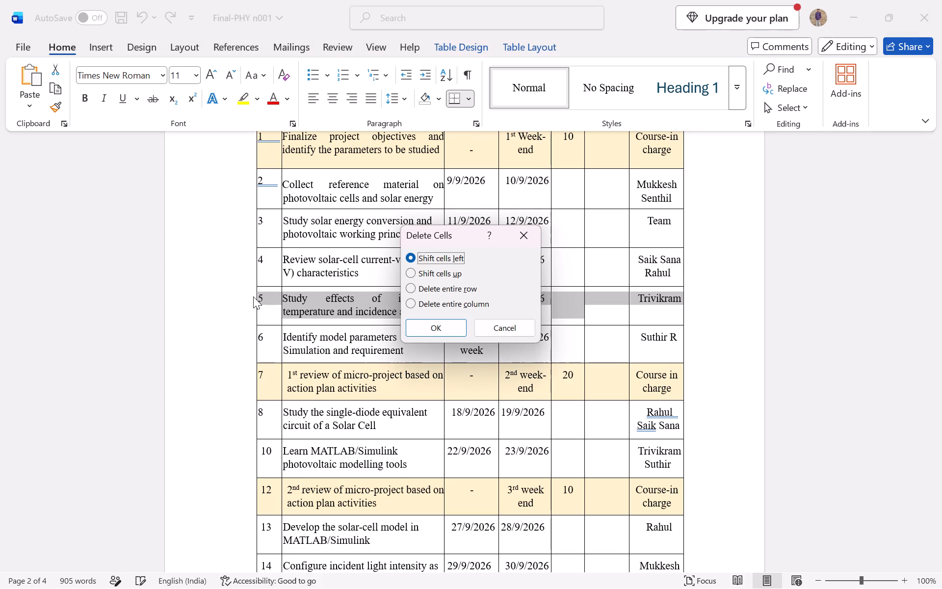
pyautogui.press('Down')
pyautogui.press('Down')
pyautogui.press('Return')
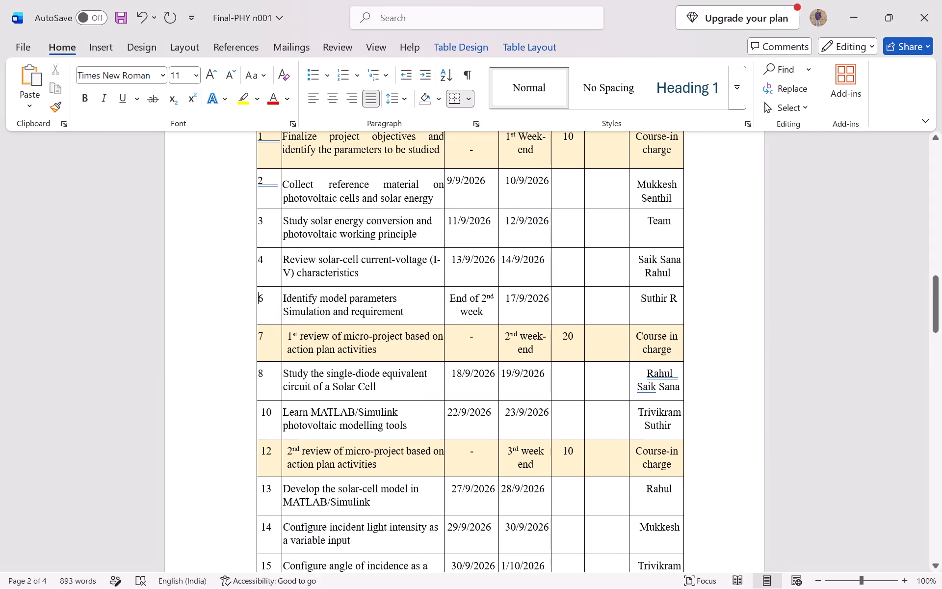
# Renumber the action plan row "Identify model parameters Simulation and requirement" as 5 and the 1st review row as 6.
pyautogui.click(269, 297)
pyautogui.press('BackSpace')
pyautogui.press('BackSpace')
pyautogui.press('BackSpace')
pyautogui.press('5')
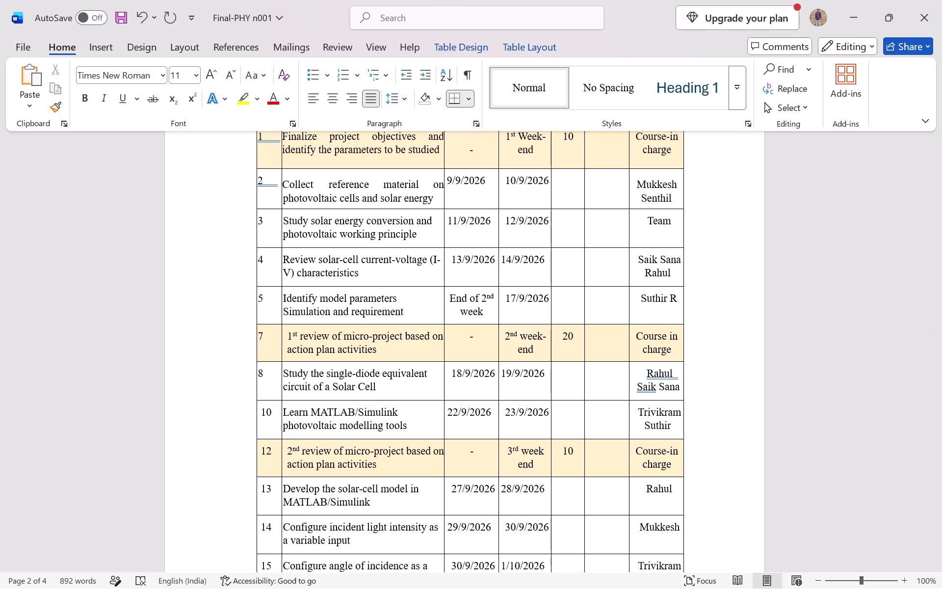
pyautogui.click(271, 336)
pyautogui.press('BackSpace')
pyautogui.press('BackSpace')
pyautogui.press('BackSpace')
pyautogui.press('BackSpace')
pyautogui.press('6')
# Renumber the single-diode equivalent circuit row as 7 and the "Learn MATLAB/Simulink photovoltaic modelling tools" row as 8.
pyautogui.press('Down')
pyautogui.press('BackSpace')
pyautogui.press('7')
pyautogui.press('Down')
pyautogui.press('Right')
pyautogui.press('Right')
pyautogui.press('BackSpace')
pyautogui.press('BackSpace')
pyautogui.press('8')
# Renumber the "2nd review of micro-project based on action plan activities" row as 9.
pyautogui.press('Down')
pyautogui.press('Down')
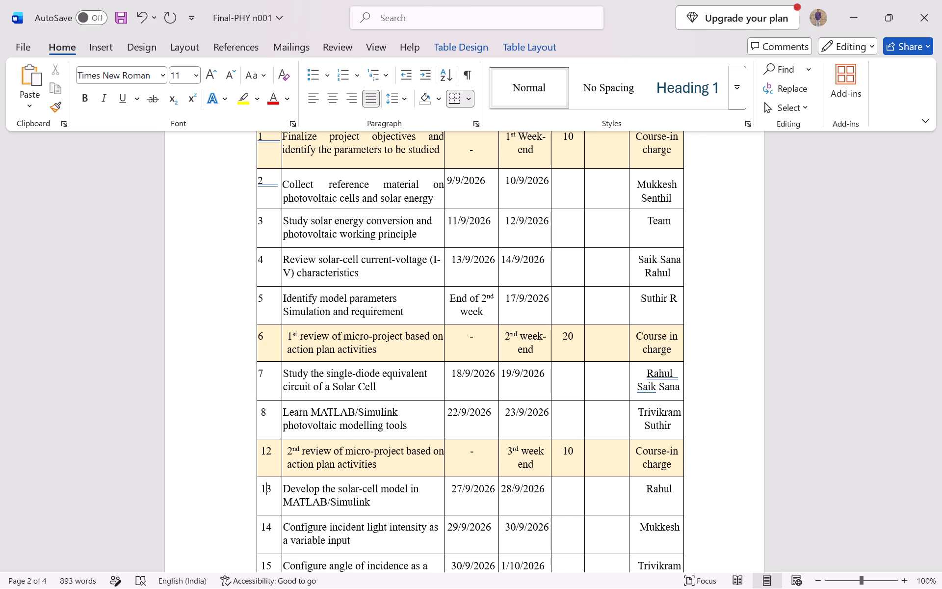
pyautogui.press('Up')
pyautogui.press('Right')
pyautogui.press('BackSpace')
pyautogui.press('BackSpace')
pyautogui.press('9')
# Renumber the "Develop the solar-cell model in MATLAB/Simulink" row as 10 and the "Configure incident light intensity" row as 11.
pyautogui.scroll(-2, 271, 336)
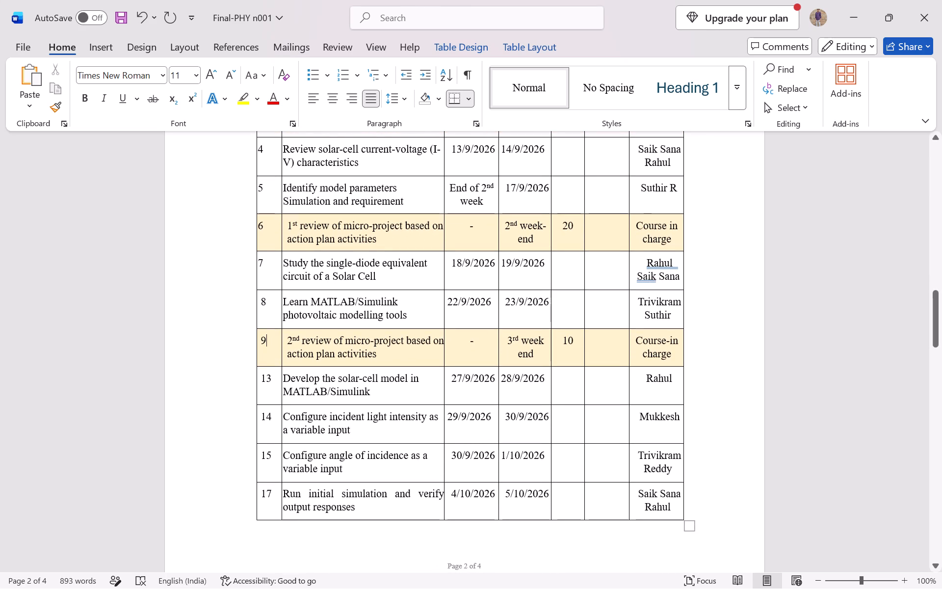
pyautogui.click(274, 383)
pyautogui.press('BackSpace')
pyautogui.press('BackSpace')
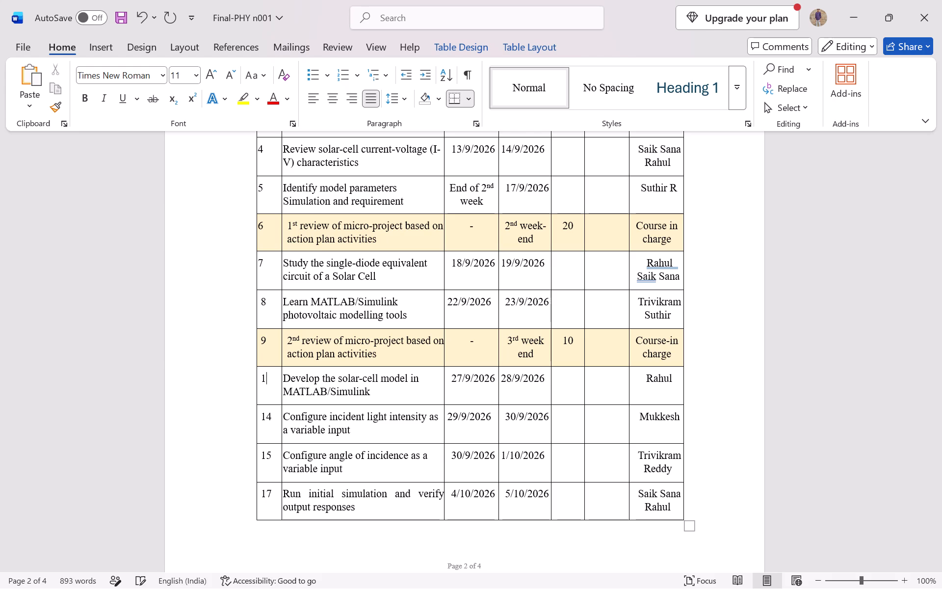
pyautogui.press('0')
pyautogui.press('Down')
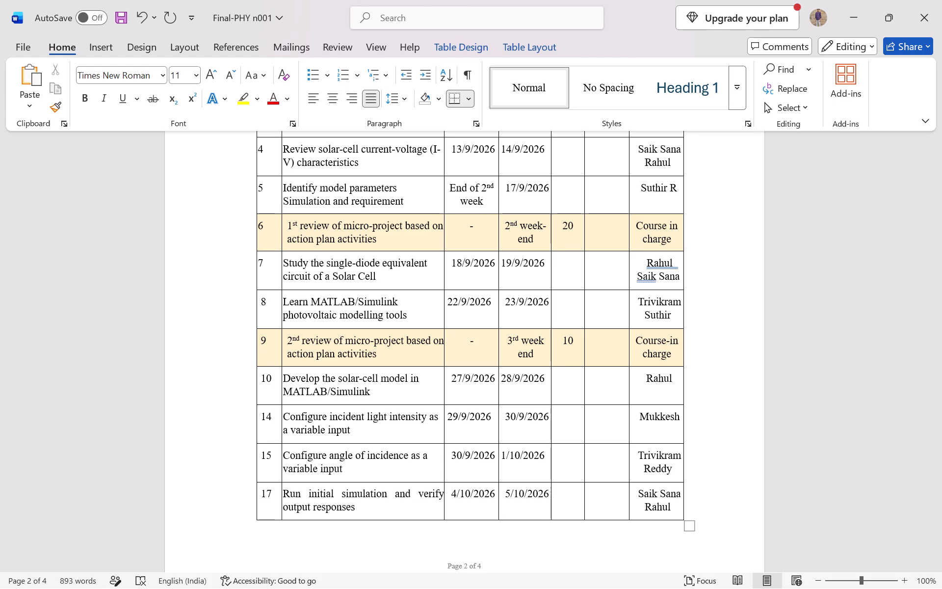
pyautogui.press('BackSpace')
pyautogui.press('1')
# Renumber the "Configure angle of incidence as a variable input" row as 12 and the "Run initial simulation" row as 13.
pyautogui.press('Down')
pyautogui.press('BackSpace')
pyautogui.press('2')
pyautogui.press('Up')
pyautogui.press('Up')
pyautogui.press('Down')
pyautogui.press('Down')
pyautogui.press('Down')
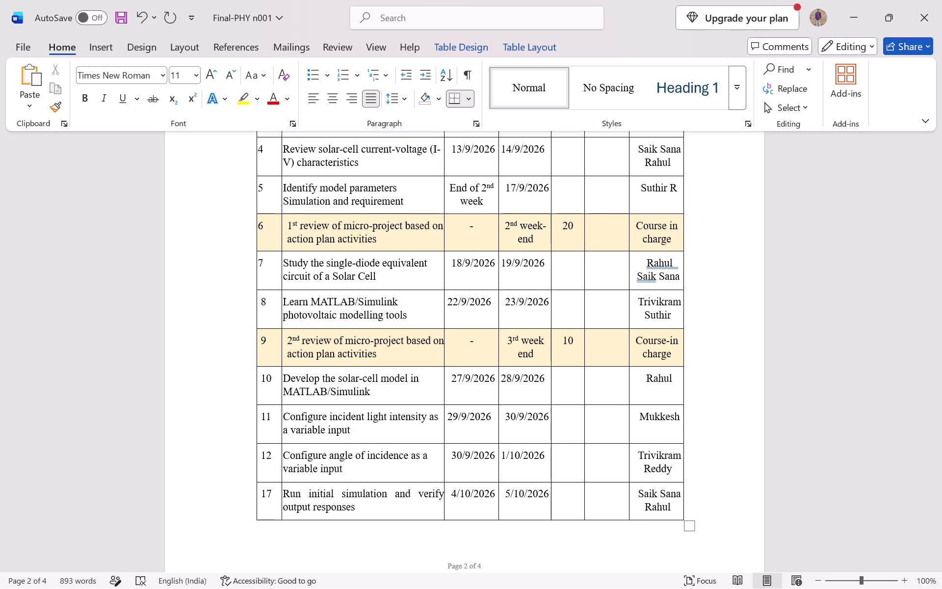
pyautogui.press('BackSpace')
pyautogui.press('3')
# Renumber the "3rd review of micro-project progress by teacher" row at the start of page 3 as 14.
pyautogui.press('Up')
pyautogui.press('Up')
pyautogui.press('Down')
pyautogui.press('Down')
pyautogui.press('Down')
pyautogui.press('Down')
pyautogui.press('Down')
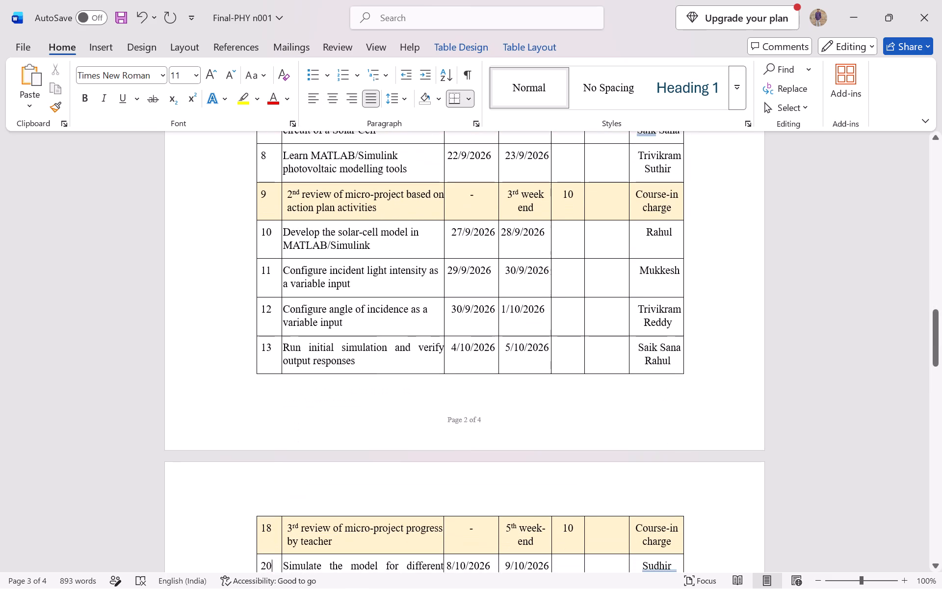
pyautogui.press('BackSpace')
pyautogui.press('Up')
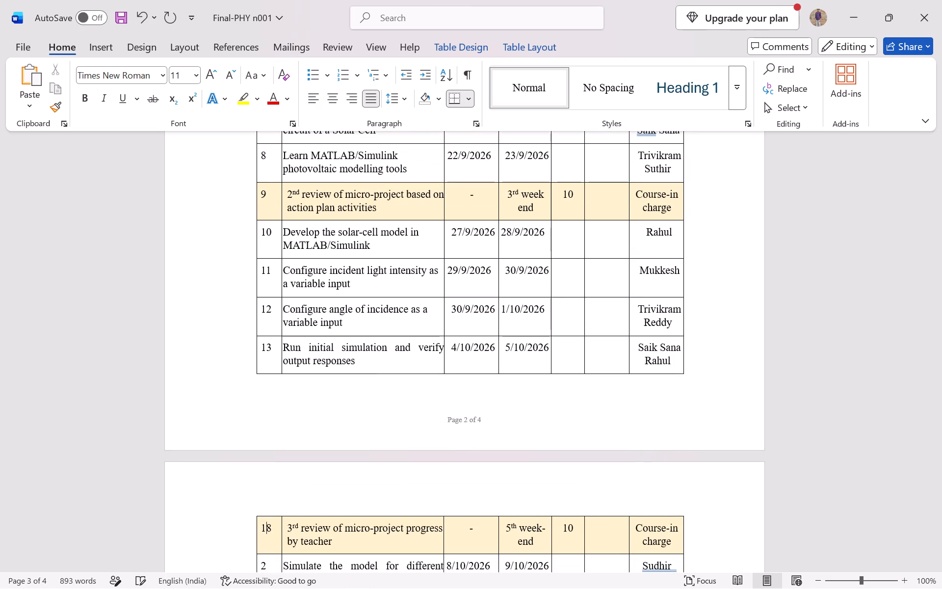
pyautogui.press('Right')
pyautogui.press('BackSpace')
pyautogui.press('4')
# Renumber the "Simulate the model for different incidence angles" row as 15 and the "Record output voltage and output current" row as 16.
pyautogui.press('Down')
pyautogui.press('BackSpace')
pyautogui.press('BackSpace')
pyautogui.press('5')
pyautogui.press('Down')
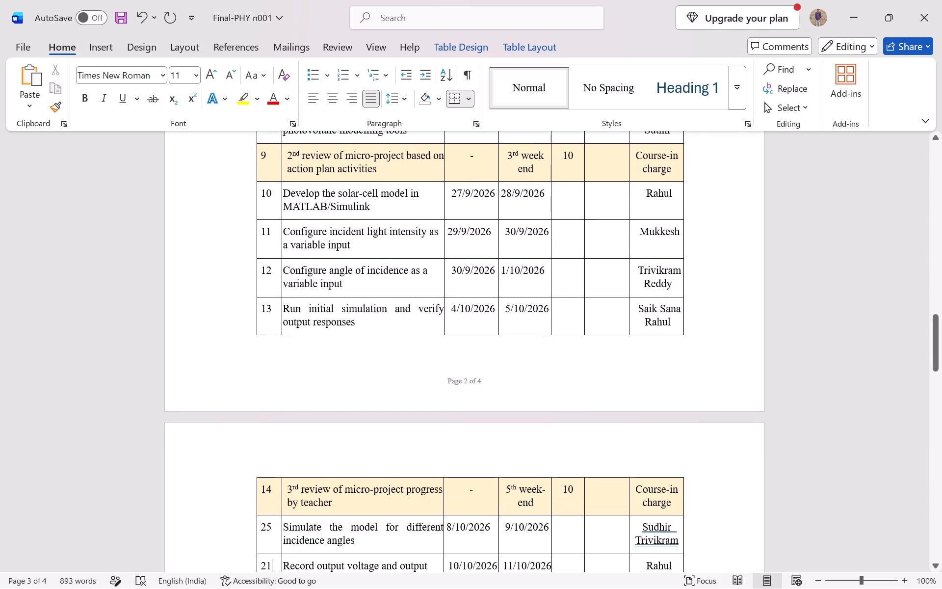
pyautogui.press('BackSpace')
pyautogui.press('6')
pyautogui.press('Down')
pyautogui.press('Down')
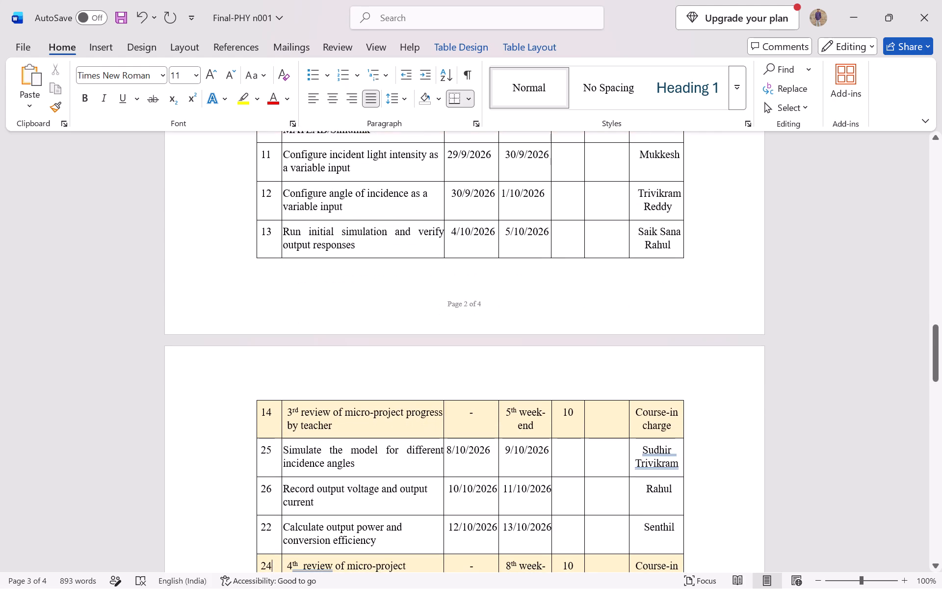
pyautogui.press('Up')
pyautogui.press('Up')
pyautogui.press('Up')
pyautogui.press('Up')
pyautogui.press('Down')
pyautogui.press('Left')
pyautogui.press('BackSpace')
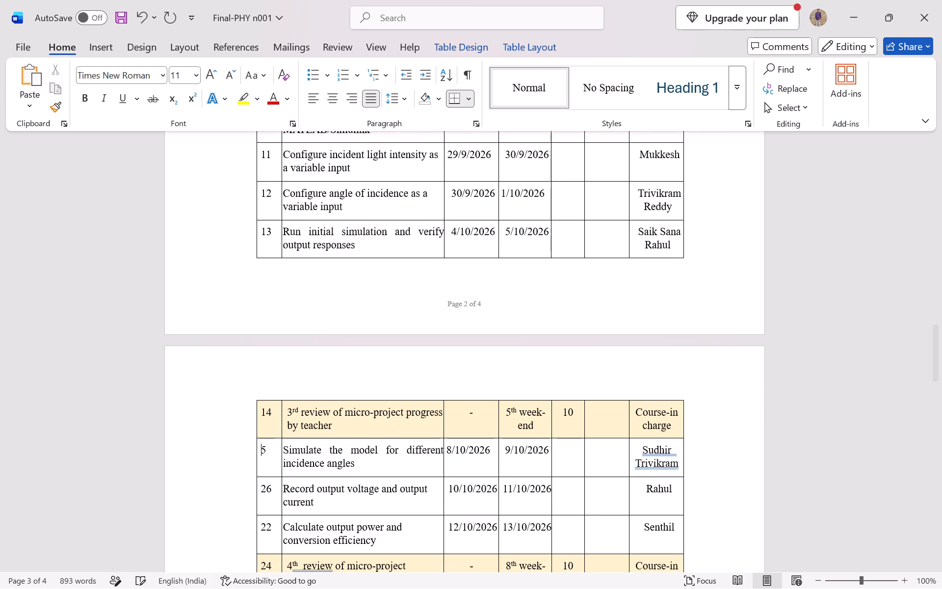
pyautogui.press('1')
pyautogui.press('Down')
pyautogui.press('BackSpace')
pyautogui.press('2')
pyautogui.press('BackSpace')
pyautogui.press('1')
# Renumber the "Calculate output power and conversion efficiency" row as 17 and the 4th review row as 18.
pyautogui.press('Down')
pyautogui.press('BackSpace')
pyautogui.press('1')
pyautogui.press('Right')
pyautogui.press('BackSpace')
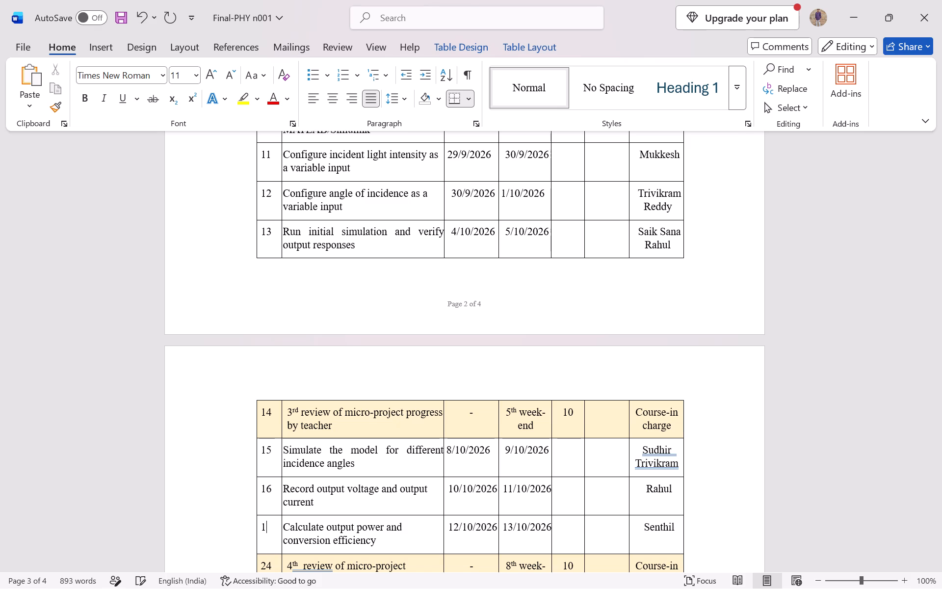
pyautogui.press('7')
pyautogui.press('Down')
pyautogui.press('BackSpace')
pyautogui.press('BackSpace')
pyautogui.press('1')
pyautogui.press('8')
# Renumber the "Generate voltage, current, power And efficiency" row as 19.
pyautogui.press('Down')
pyautogui.press('BackSpace')
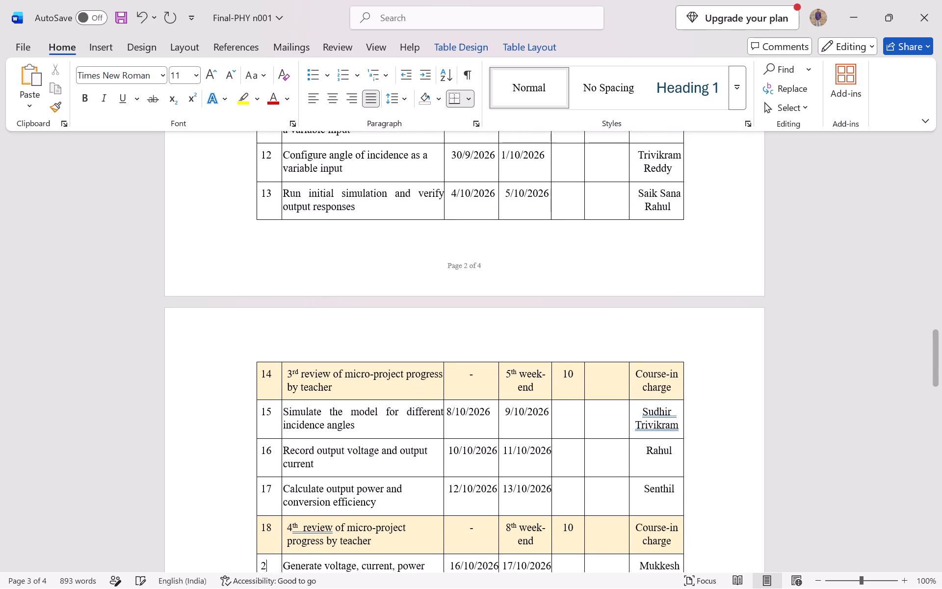
pyautogui.press('BackSpace')
pyautogui.write('19')
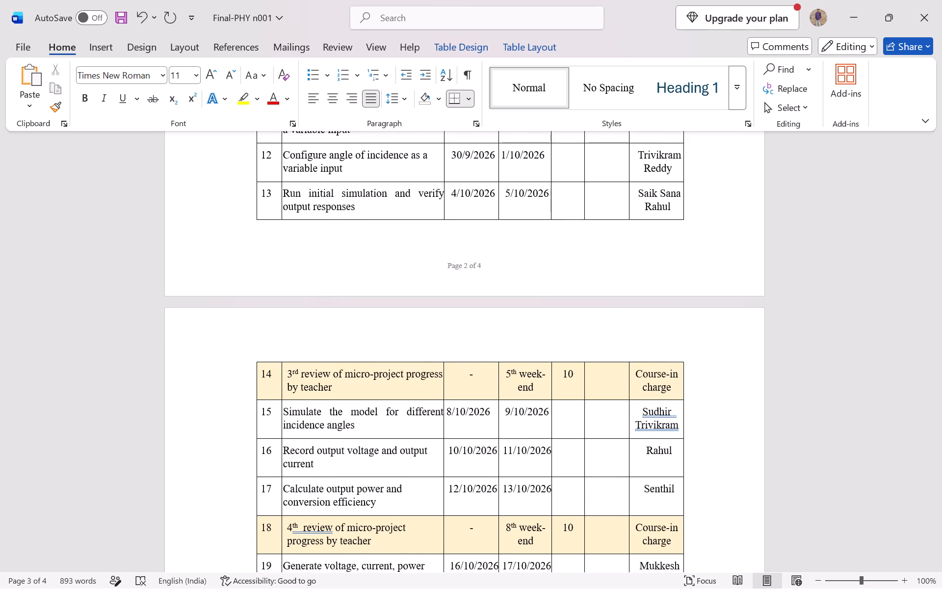
# Renumber the "Prepare performance curves for irradiance variations" row as 20 and the "incident angle variation" curves row as 21.
pyautogui.press('Down')
pyautogui.press('Down')
pyautogui.press('Up')
pyautogui.press('BackSpace')
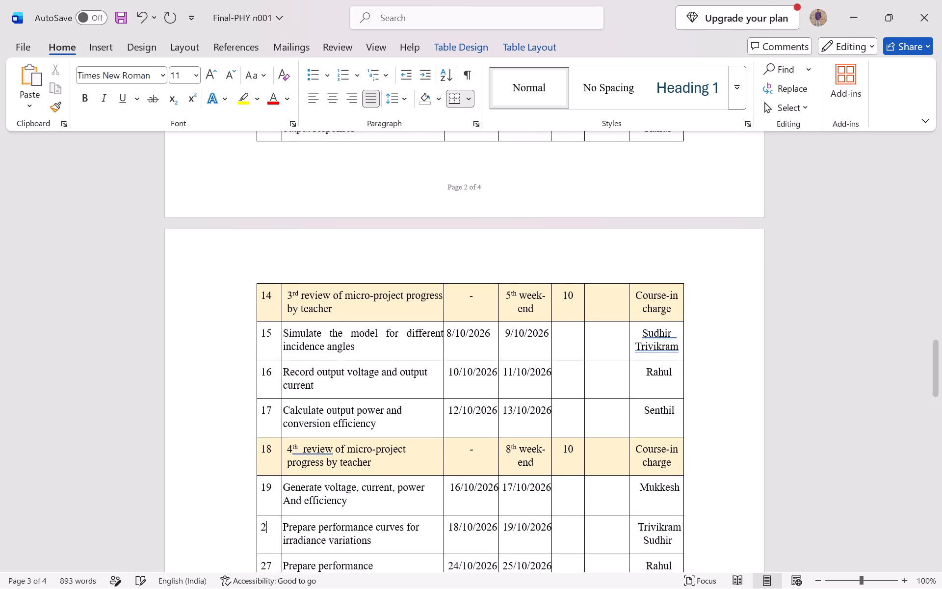
pyautogui.write('20')
pyautogui.press('BackSpace')
pyautogui.press('BackSpace')
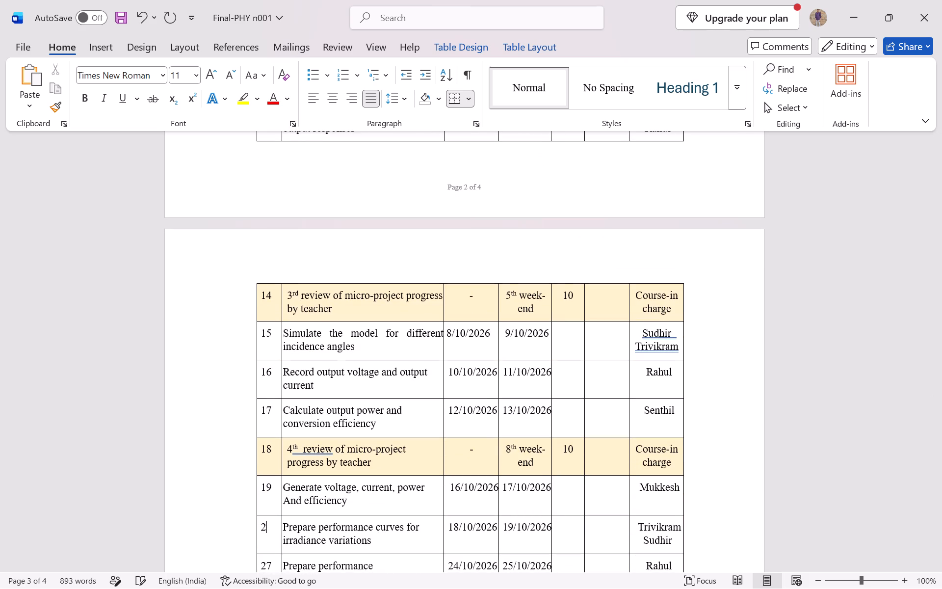
pyautogui.press('0')
pyautogui.press('Down')
pyautogui.press('BackSpace')
pyautogui.press('1')
# Renumber the "Identify conditions giving maximum power and efficiency" row as 22 and the 5th review row as 23.
pyautogui.press('Down')
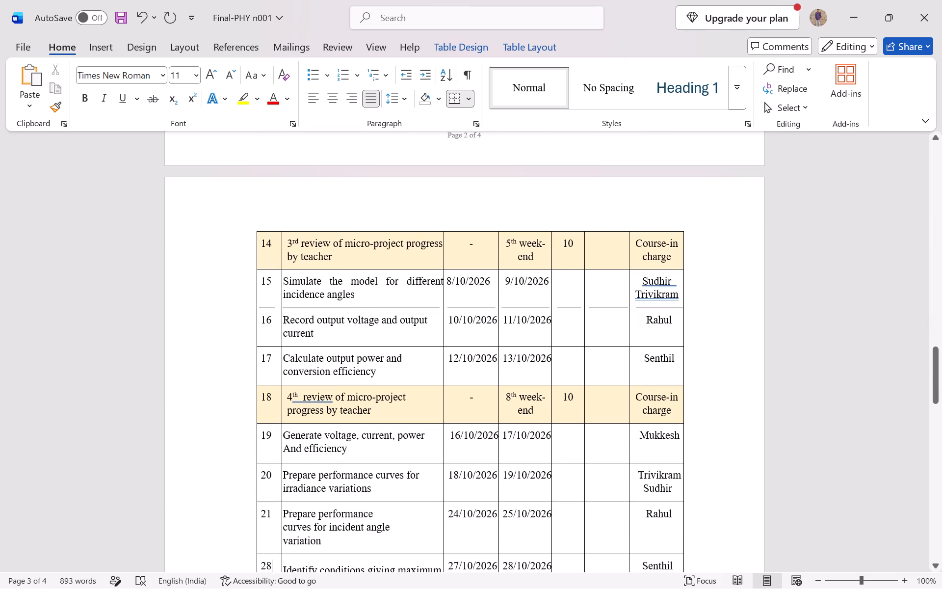
pyautogui.press('BackSpace')
pyautogui.press('2')
pyautogui.press('Down')
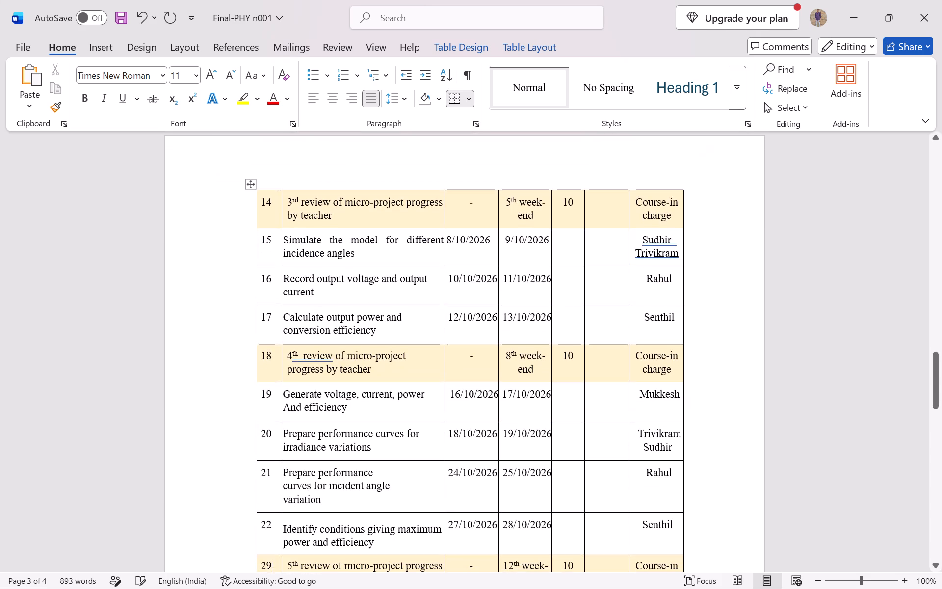
pyautogui.press('BackSpace')
pyautogui.press('2')
pyautogui.press('BackSpace')
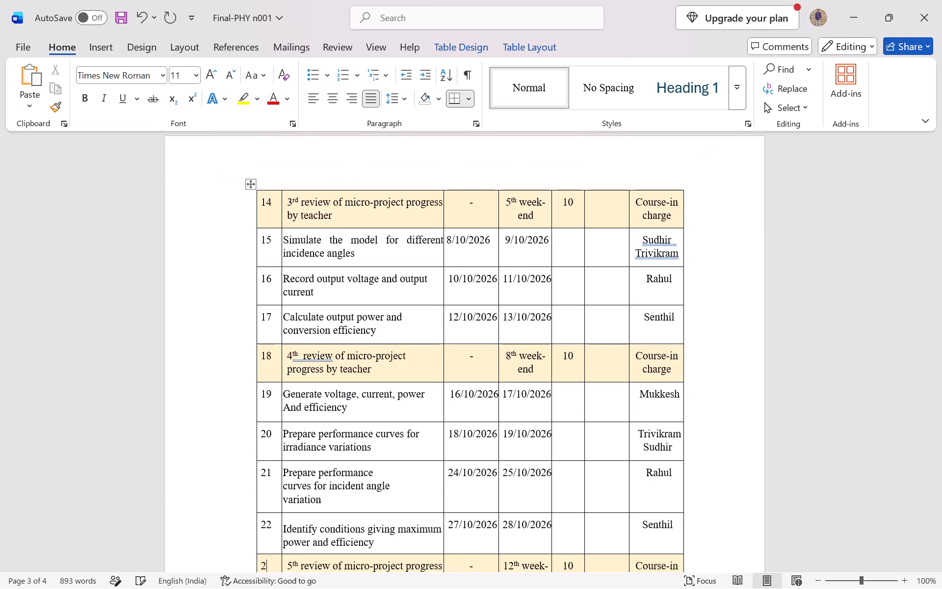
pyautogui.press('3')
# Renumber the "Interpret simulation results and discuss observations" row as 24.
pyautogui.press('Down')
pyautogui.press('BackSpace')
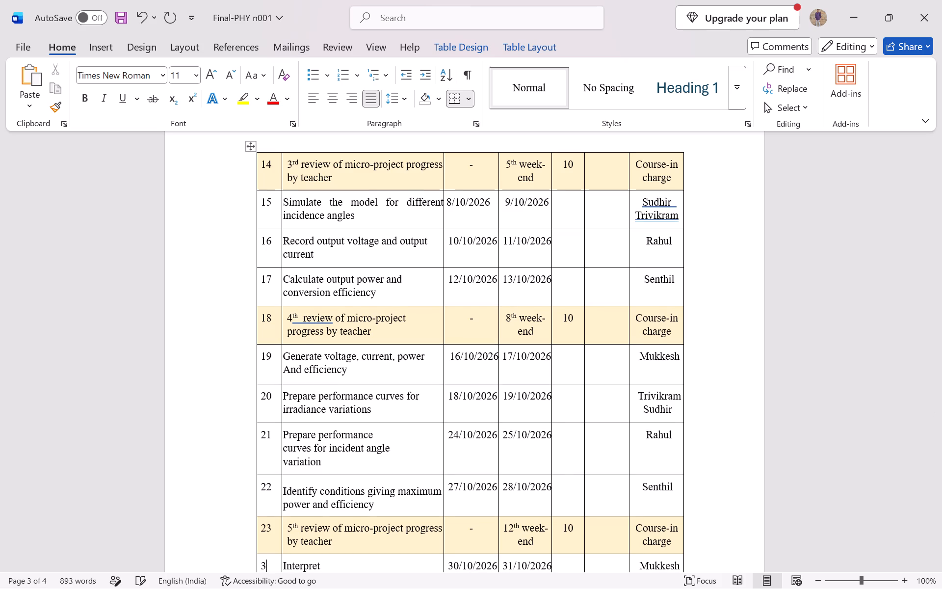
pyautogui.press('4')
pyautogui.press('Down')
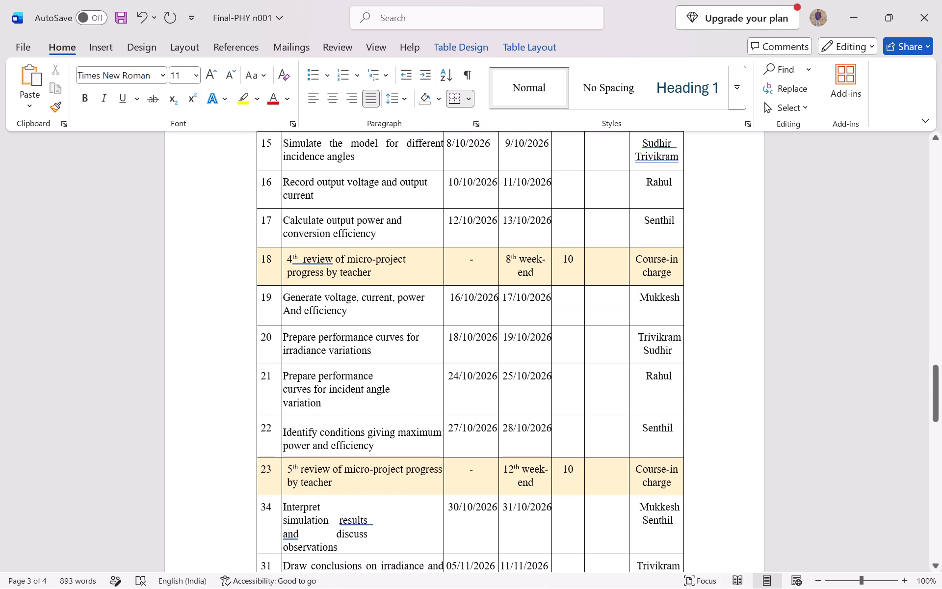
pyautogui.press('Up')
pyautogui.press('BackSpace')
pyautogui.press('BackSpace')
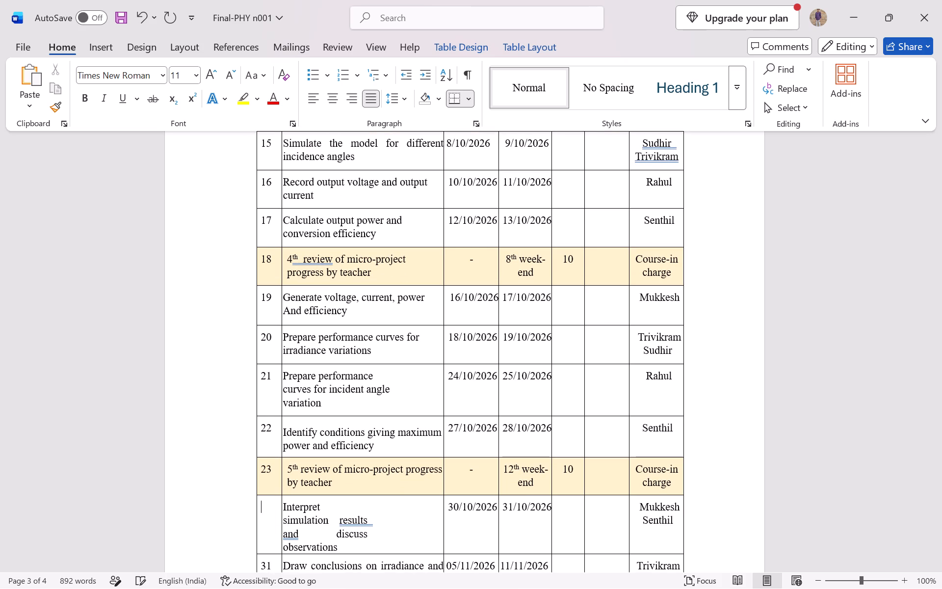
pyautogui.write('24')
# Renumber the "Draw conclusions on irradiance and angle effects" row as 25.
pyautogui.press('Down')
pyautogui.press('BackSpace')
pyautogui.press('BackSpace')
pyautogui.write('26')
pyautogui.press('Down')
pyautogui.press('Up')
pyautogui.press('BackSpace')
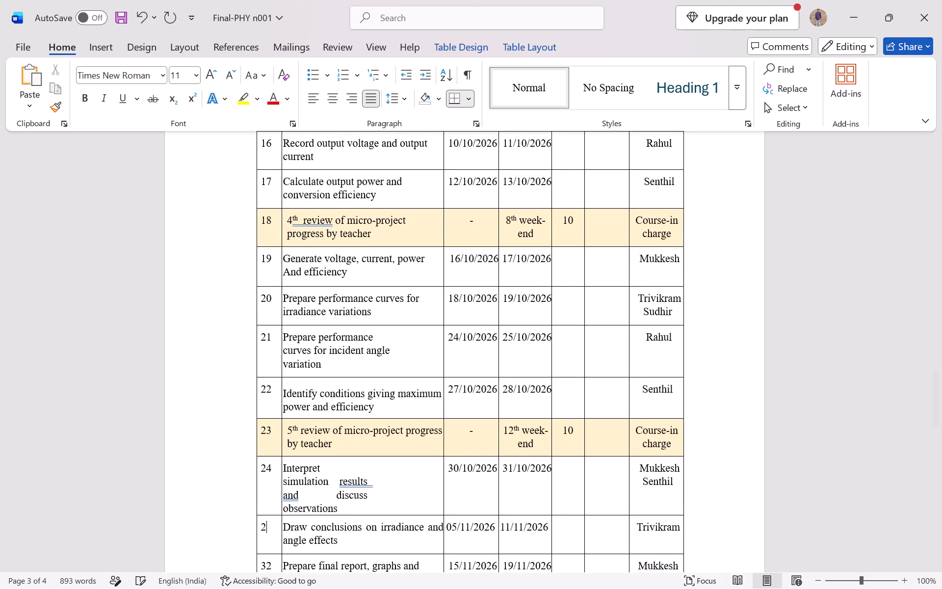
pyautogui.press('5')
# Change the serial number of the "Prepare final report, graphs and references" row to 36.
pyautogui.press('Down')
pyautogui.press('BackSpace')
pyautogui.scroll(-1, 338, 353)
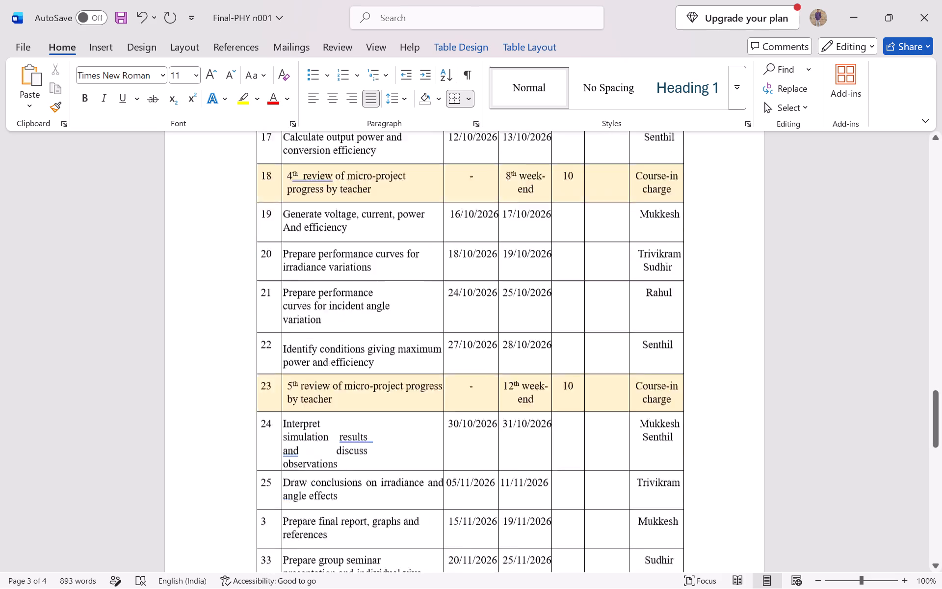
pyautogui.scroll(-1, 338, 353)
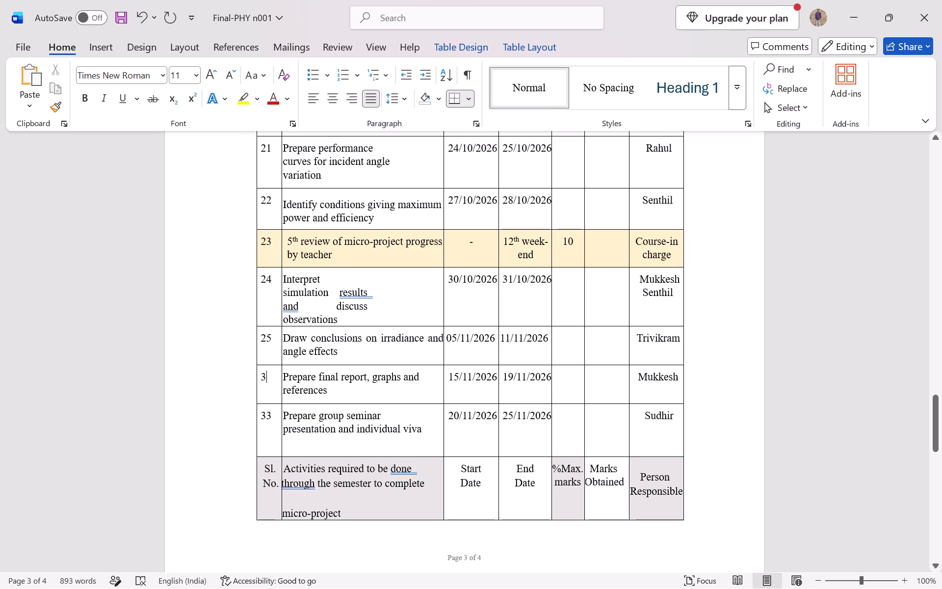
pyautogui.press('6')
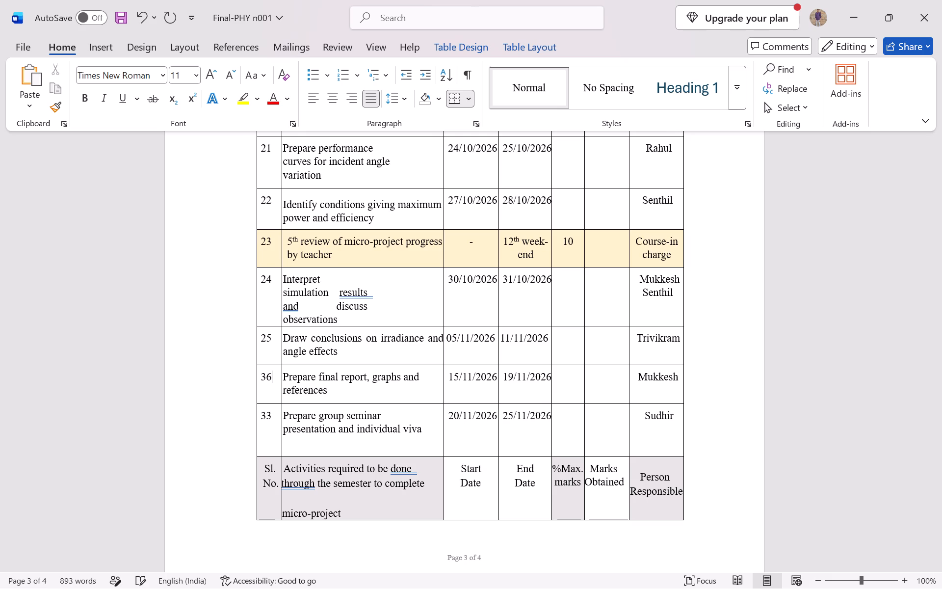
# Delete the entire "Prepare performance curves for incident angle variation" row from the action plan table.
pyautogui.scroll(1, 331, 358)
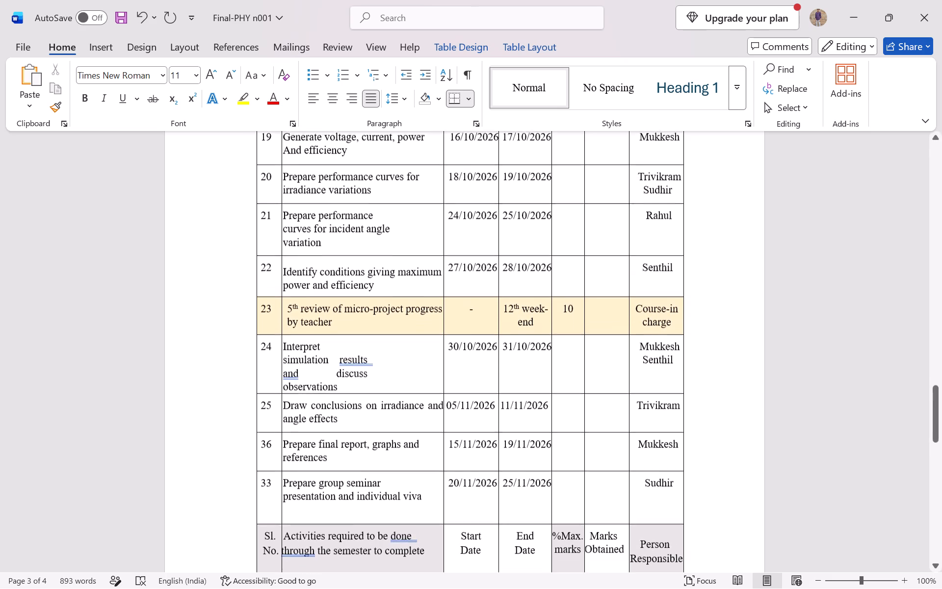
pyautogui.scroll(2, 331, 358)
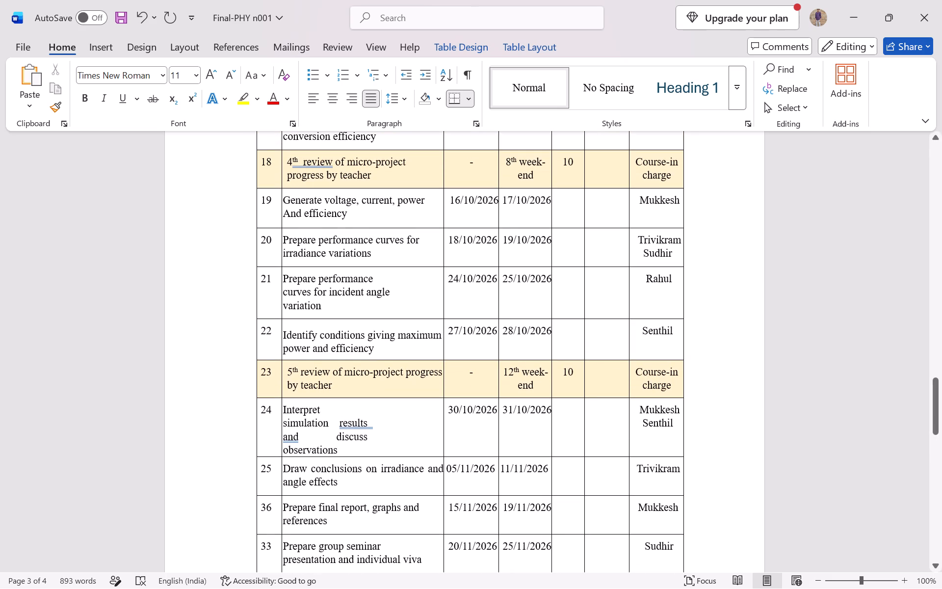
pyautogui.moveTo(672, 293); pyautogui.dragTo(271, 281)
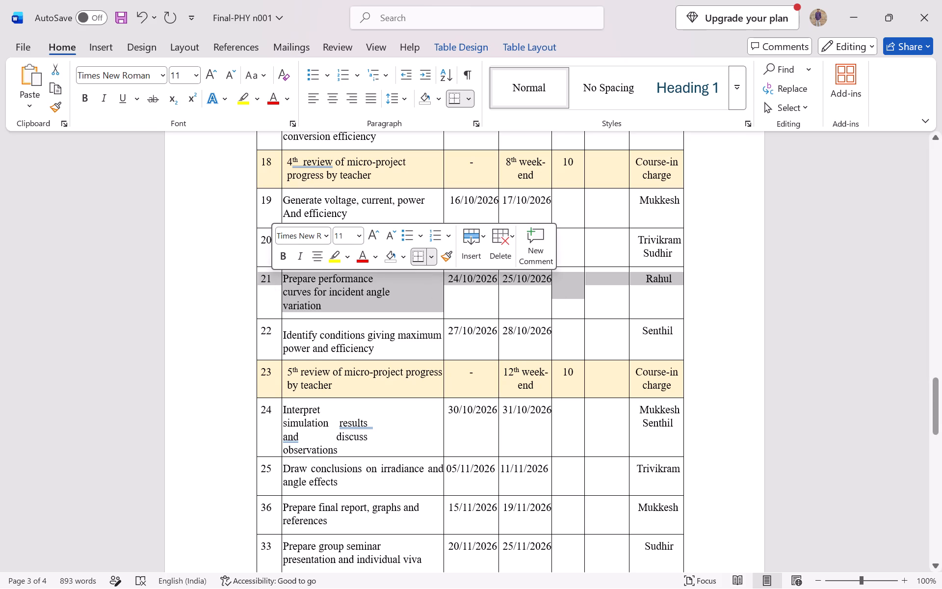
pyautogui.press('BackSpace')
pyautogui.press('Down')
pyautogui.press('Down')
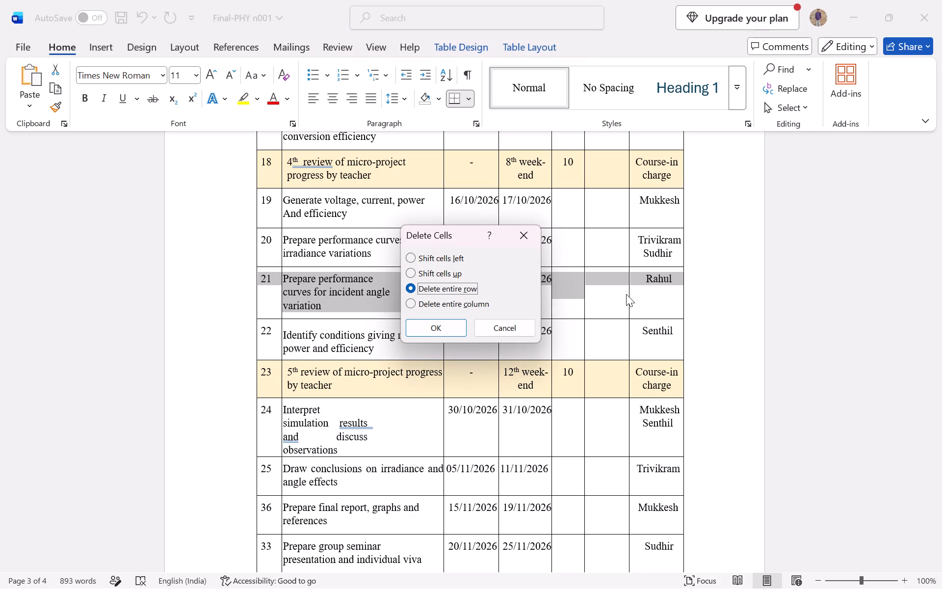
pyautogui.press('Return')
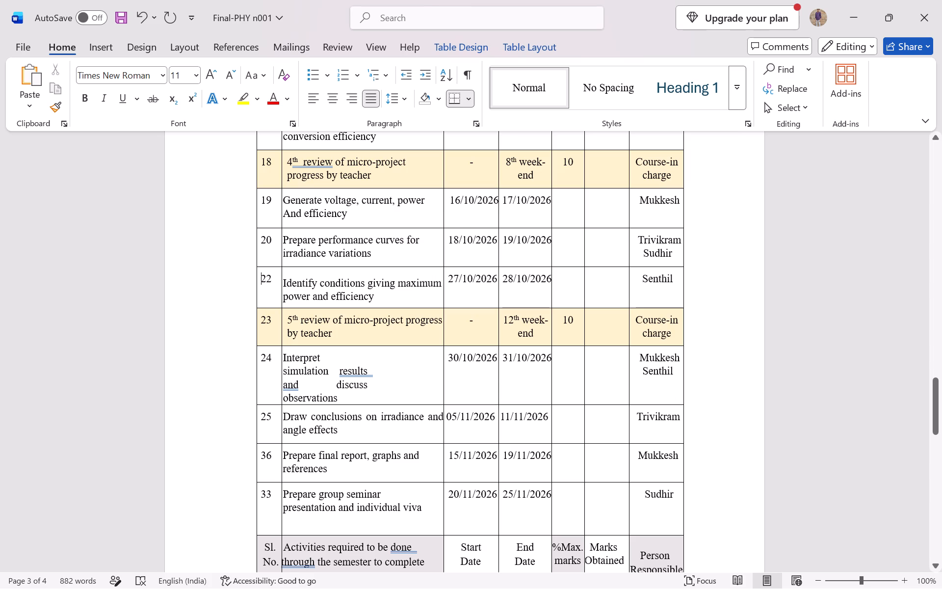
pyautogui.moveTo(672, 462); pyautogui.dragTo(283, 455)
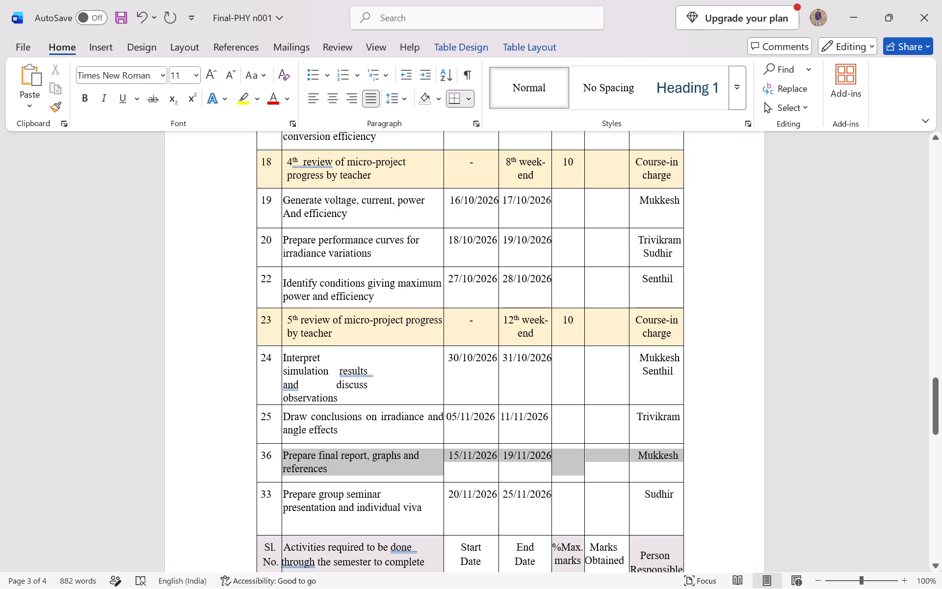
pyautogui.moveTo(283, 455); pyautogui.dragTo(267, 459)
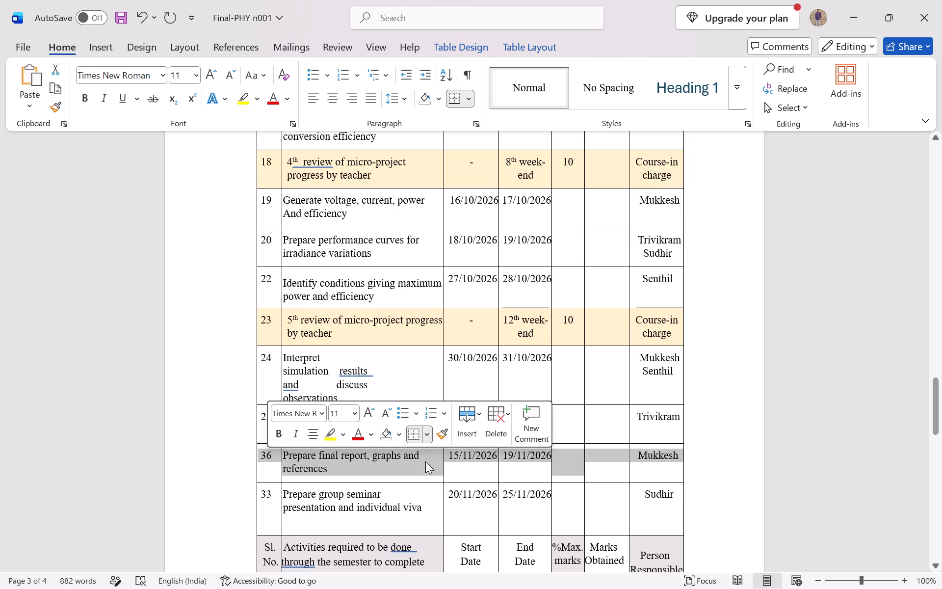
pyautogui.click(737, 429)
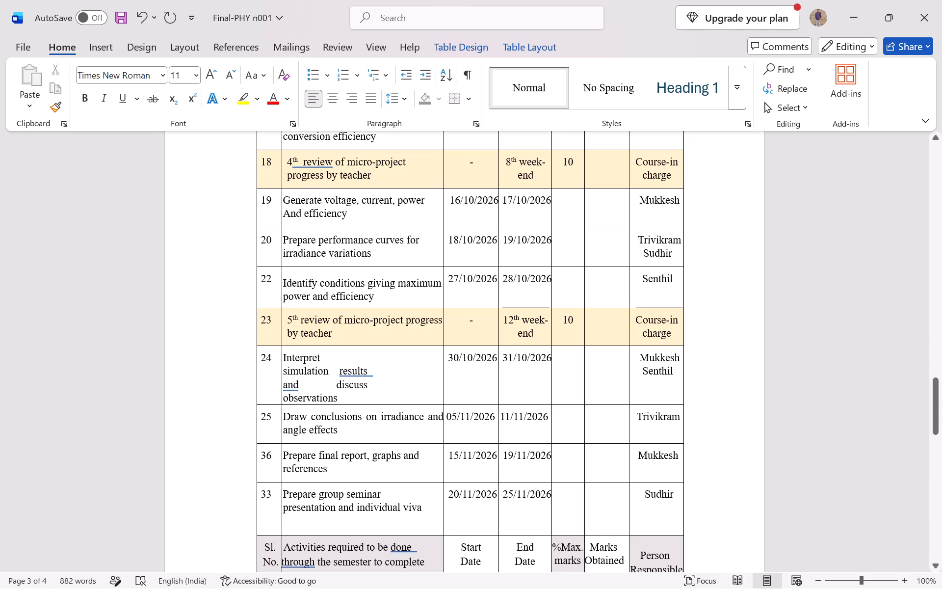
# Delete the entire "Interpret simulation results and discuss observations" row from the action plan table.
pyautogui.moveTo(674, 392); pyautogui.dragTo(284, 404)
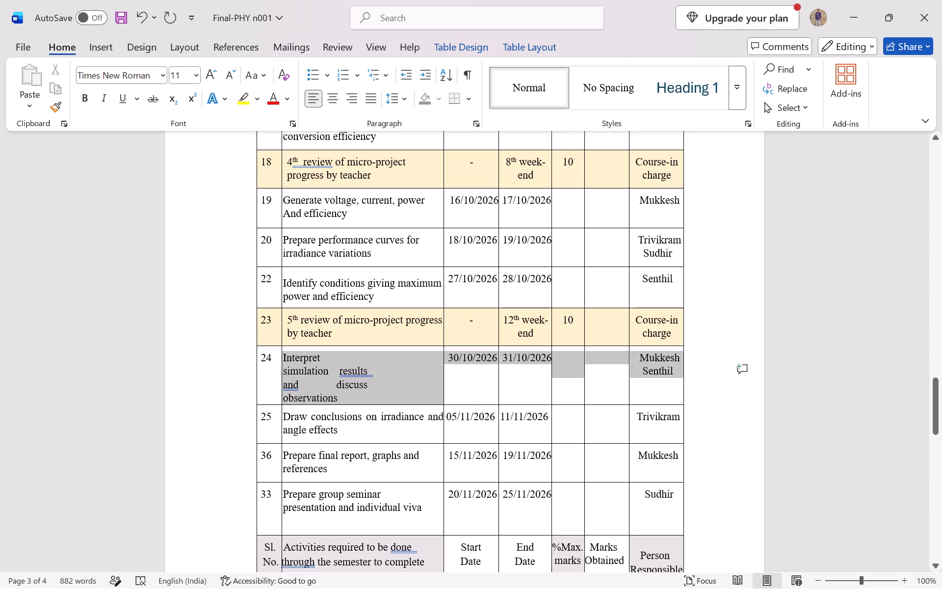
pyautogui.moveTo(284, 404); pyautogui.dragTo(269, 385)
pyautogui.press('BackSpace')
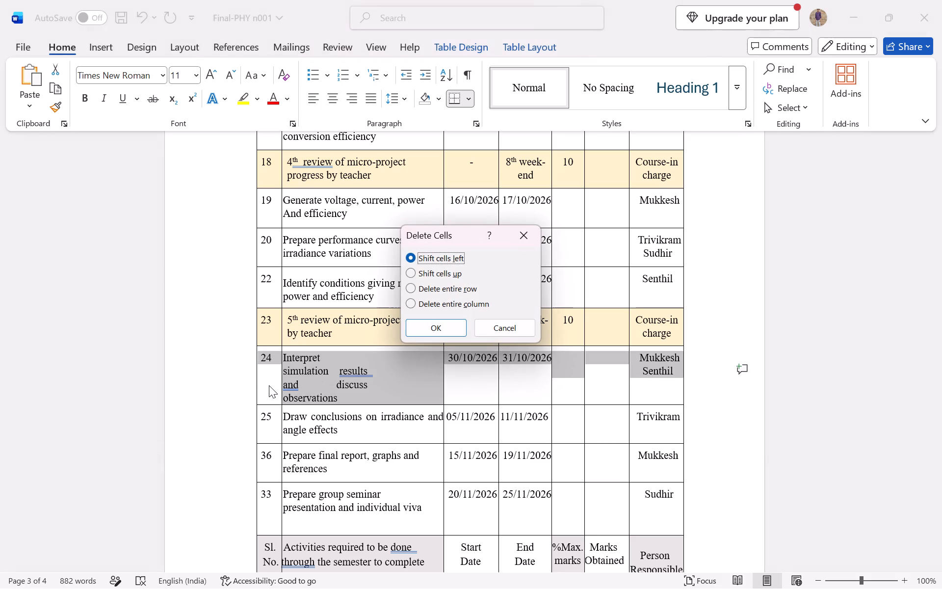
pyautogui.press('Down')
pyautogui.press('Down')
pyautogui.press('Down')
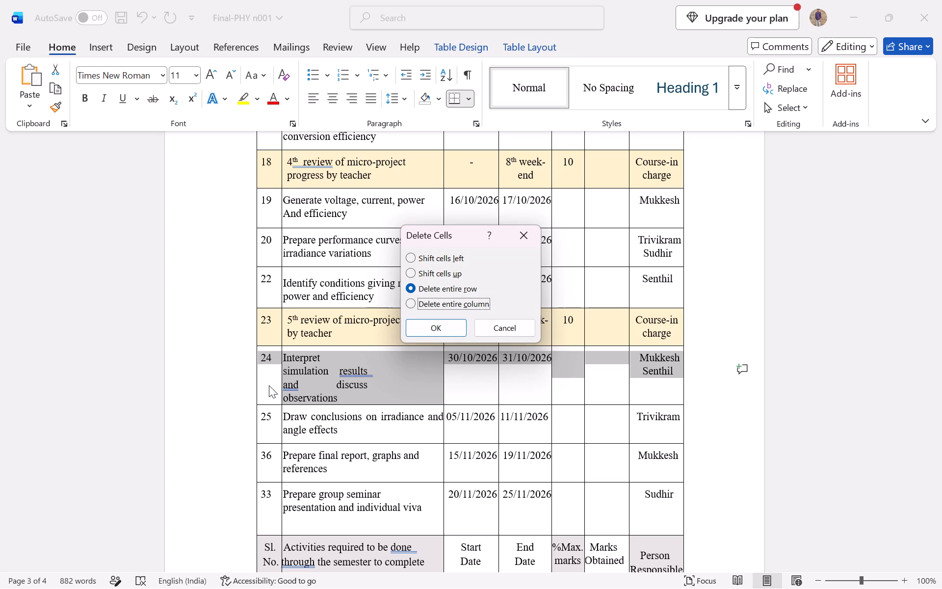
pyautogui.press('Up')
pyautogui.press('Return')
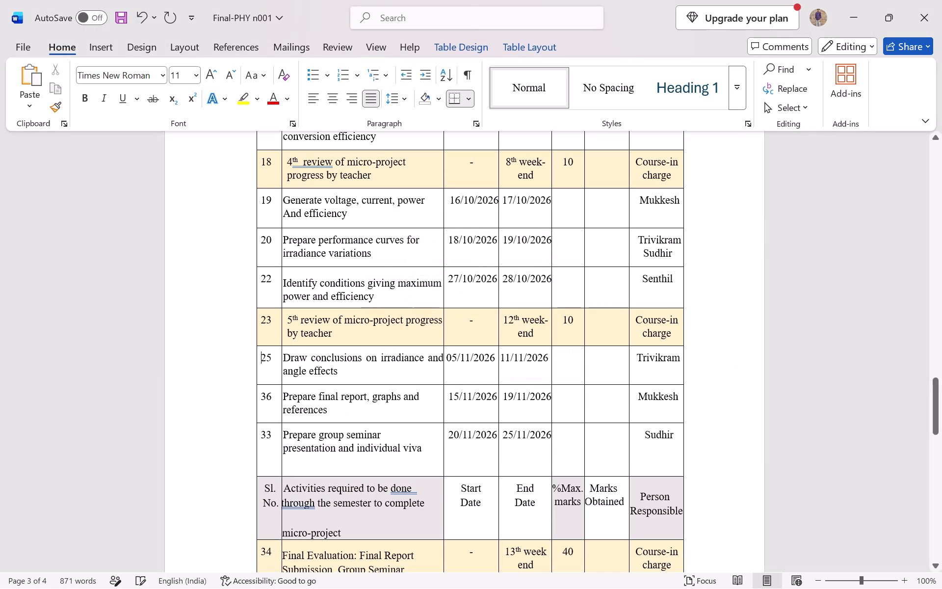
# Start a second line below the responsible person's name in the "Prepare final report, graphs and references" row.
pyautogui.click(651, 408)
pyautogui.press('Right')
pyautogui.press('Right')
pyautogui.press('Right')
pyautogui.press('Right')
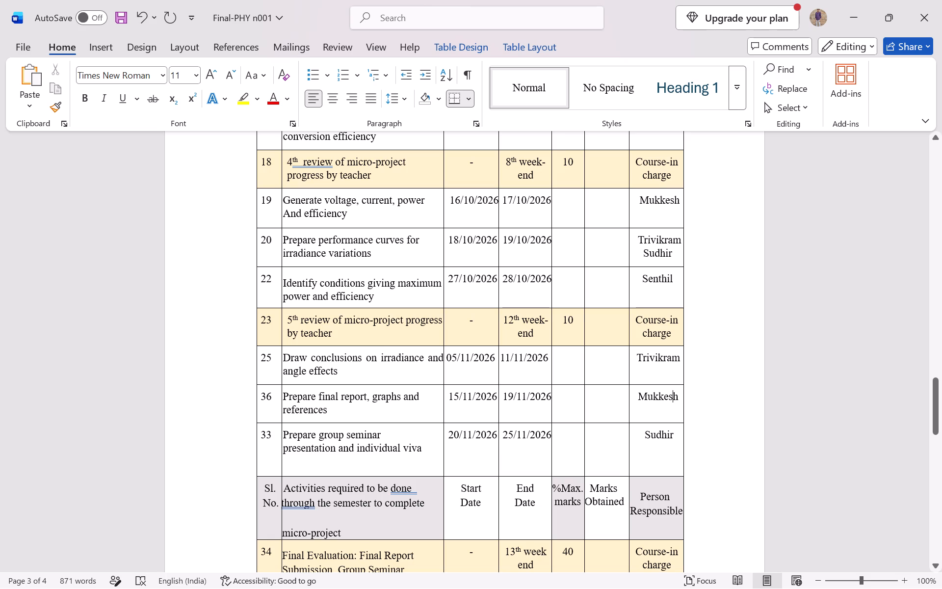
pyautogui.press('Right')
pyautogui.press('Return')
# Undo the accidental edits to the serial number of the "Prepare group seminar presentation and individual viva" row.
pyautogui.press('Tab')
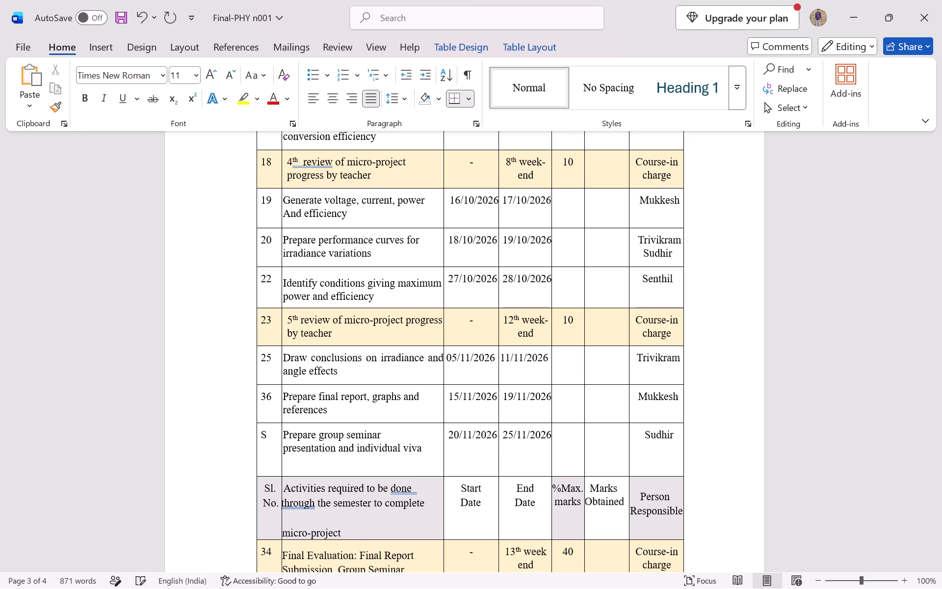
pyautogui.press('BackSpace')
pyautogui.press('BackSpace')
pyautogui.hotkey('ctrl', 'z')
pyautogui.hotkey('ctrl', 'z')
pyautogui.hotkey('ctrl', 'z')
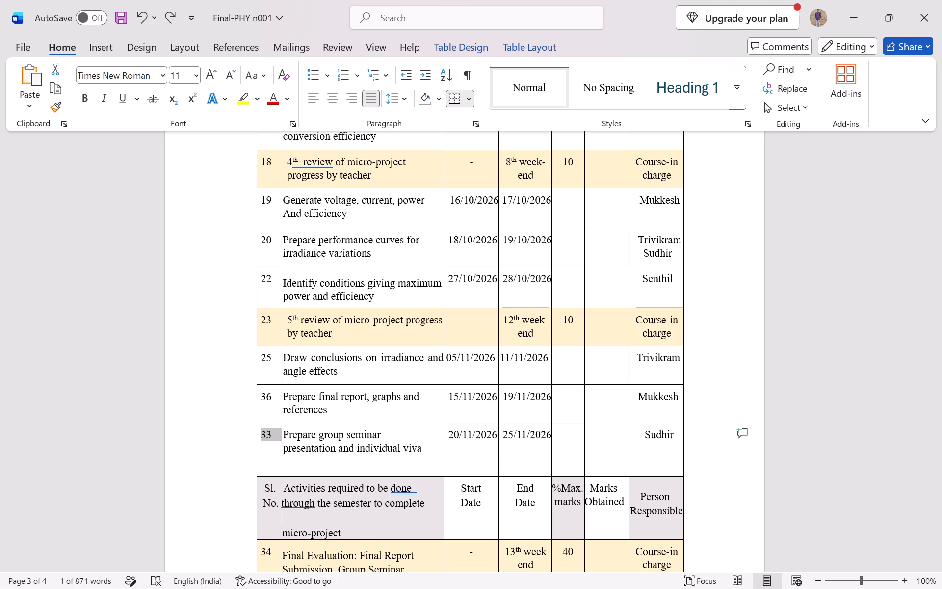
# Add Senthil on a second line as responsible person in the "Prepare final report, graphs and references" row.
pyautogui.click(651, 408)
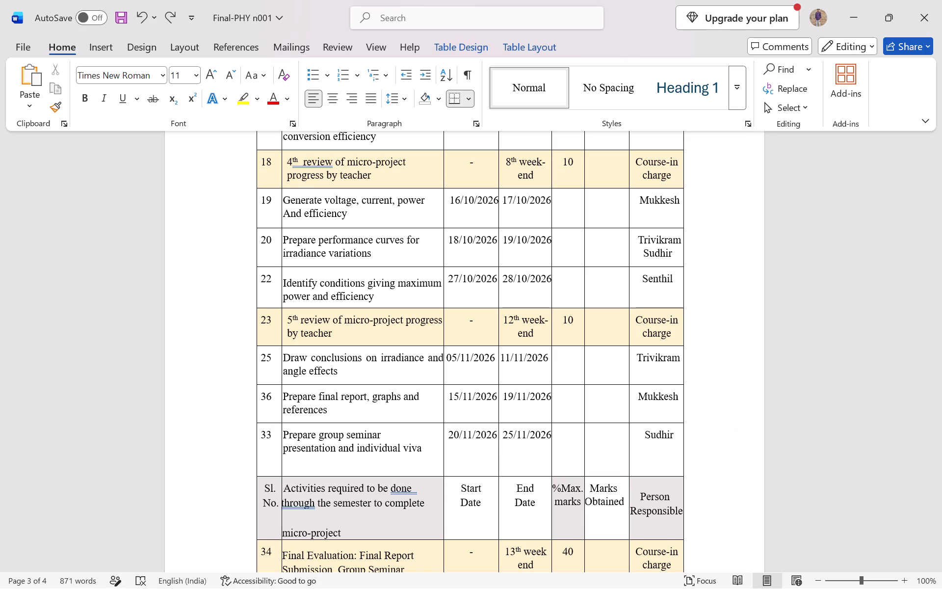
pyautogui.press('BackSpace')
pyautogui.press('BackSpace')
pyautogui.press('BackSpace')
pyautogui.press('BackSpace')
pyautogui.press('BackSpace')
pyautogui.press('Return')
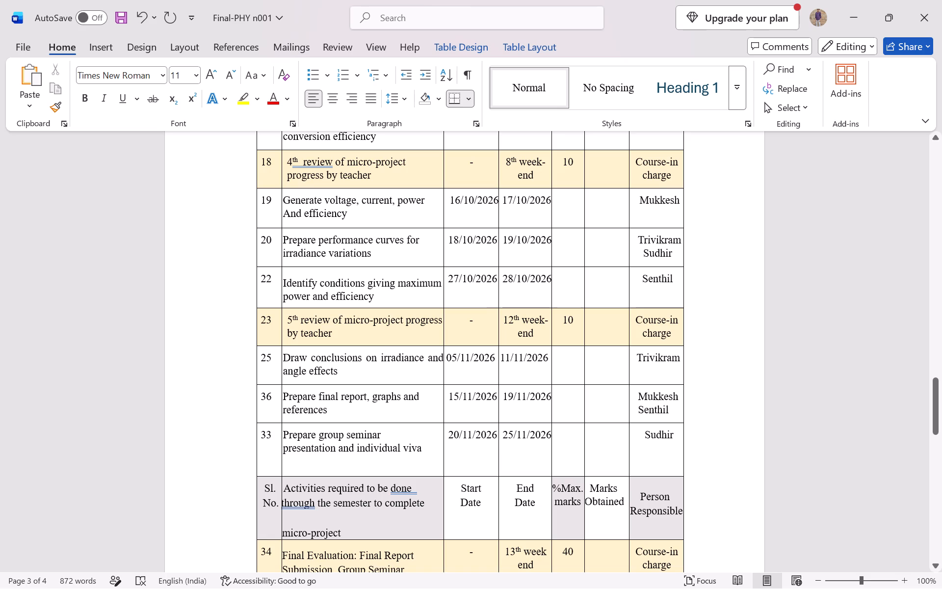
# Renumber the "Identify conditions giving maximum power", "5th review" and "Draw conclusions" rows as 21, 22 and 23.
pyautogui.scroll(1, 284, 335)
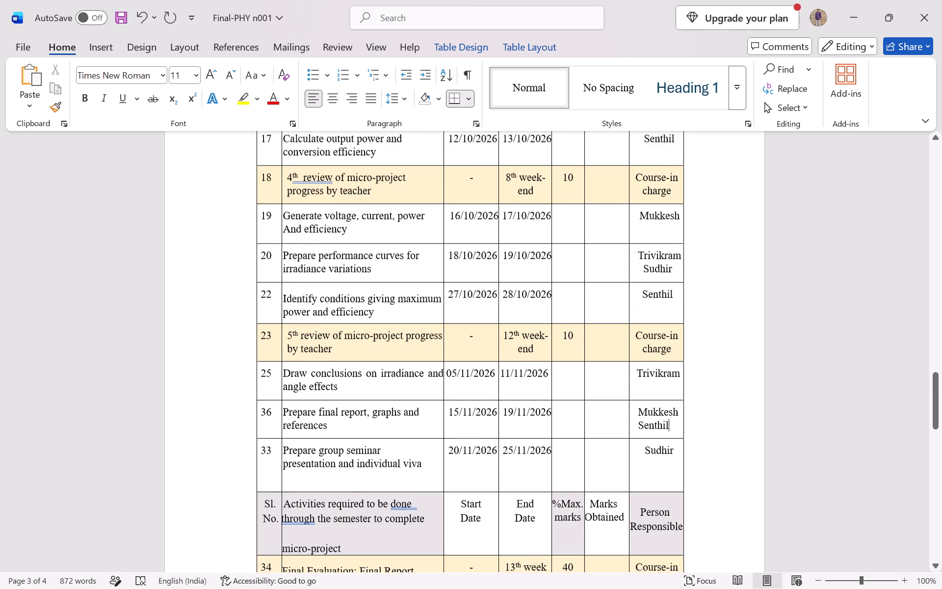
pyautogui.scroll(1, 284, 335)
pyautogui.scroll(1, 280, 274)
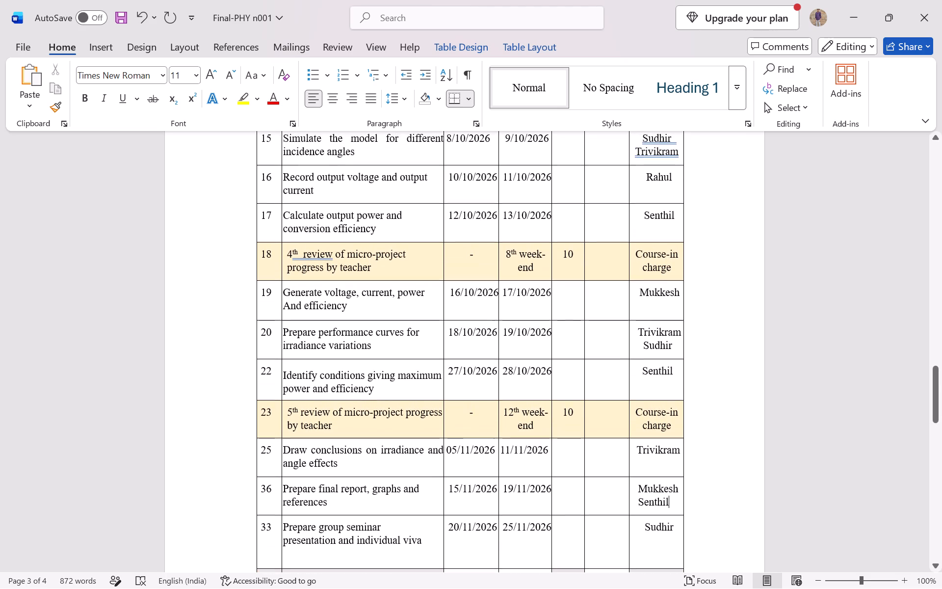
pyautogui.click(271, 365)
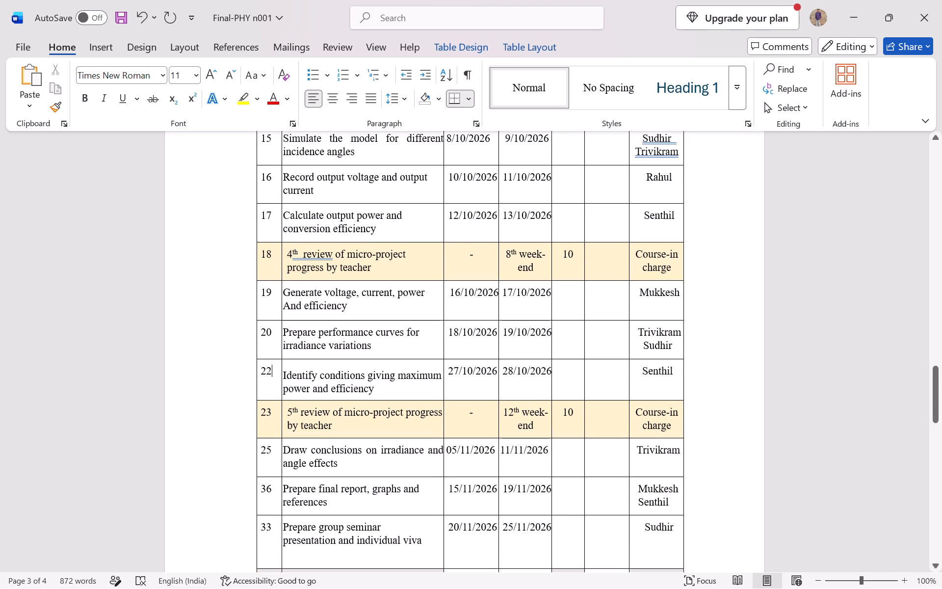
pyautogui.press('BackSpace')
pyautogui.press('1')
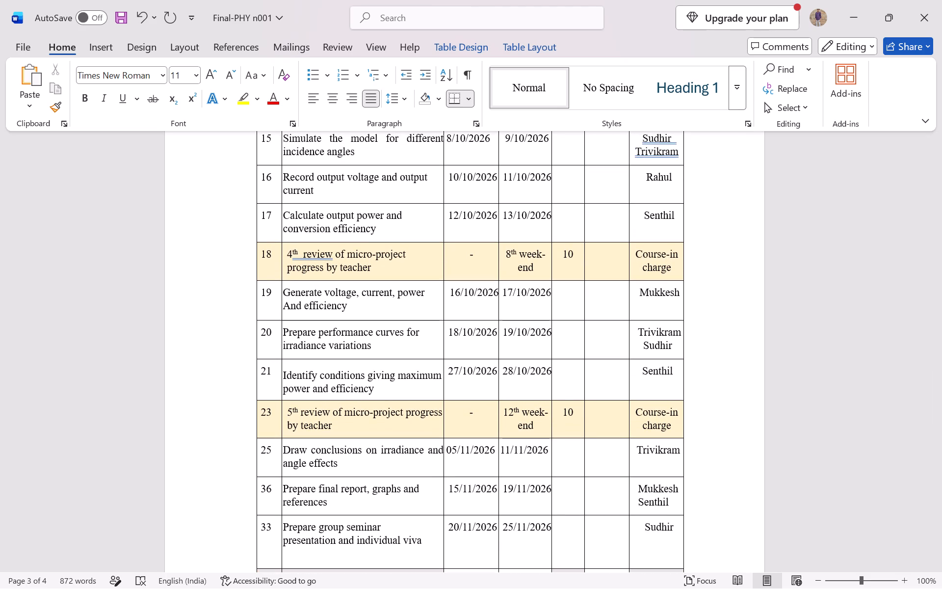
pyautogui.press('Down')
pyautogui.press('BackSpace')
pyautogui.press('2')
pyautogui.press('Down')
pyautogui.press('BackSpace')
pyautogui.press('3')
pyautogui.press('Down')
# Renumber the "Prepare final report, graphs and references" row as 24 and the "Prepare group seminar presentation" row as 25.
pyautogui.press('BackSpace')
pyautogui.press('4')
pyautogui.press('Down')
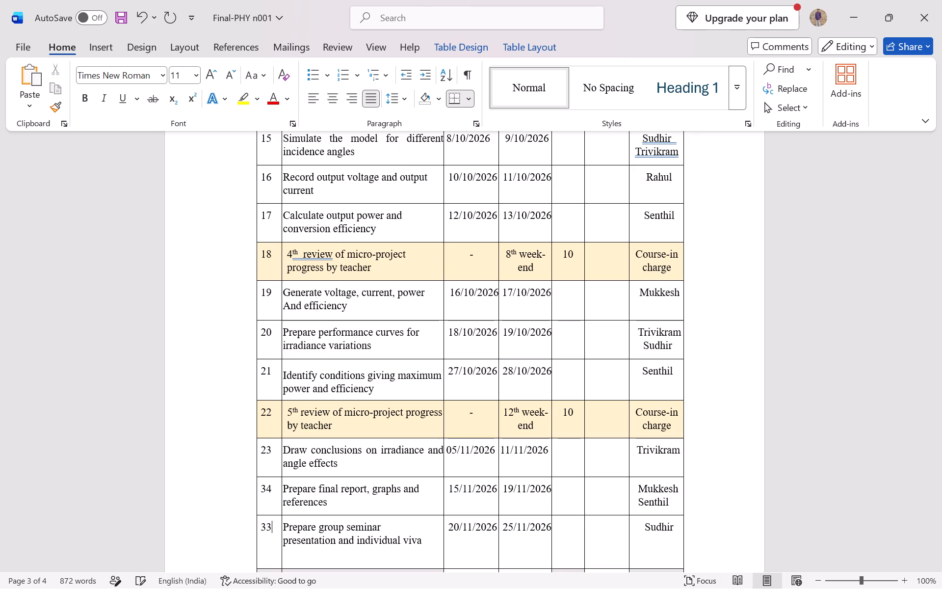
pyautogui.press('BackSpace')
pyautogui.press('BackSpace')
pyautogui.write('25')
pyautogui.press('Up')
pyautogui.press('Left')
pyautogui.press('BackSpace')
pyautogui.press('2')
# Renumber the "Final Evaluation" row as 26 and the "Total Marks" row as 27.
pyautogui.scroll(-4, 271, 365)
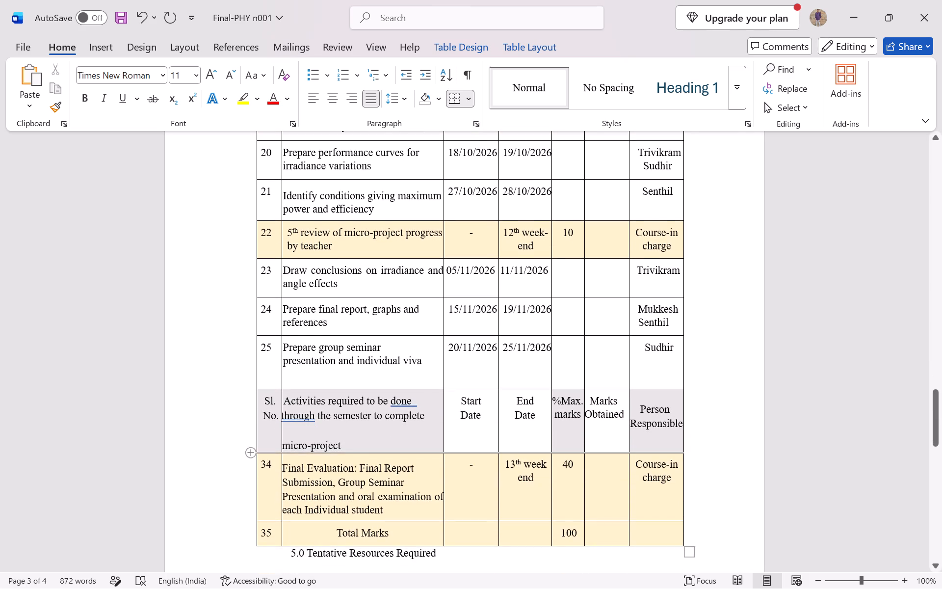
pyautogui.scroll(-1, 262, 487)
pyautogui.click(274, 392)
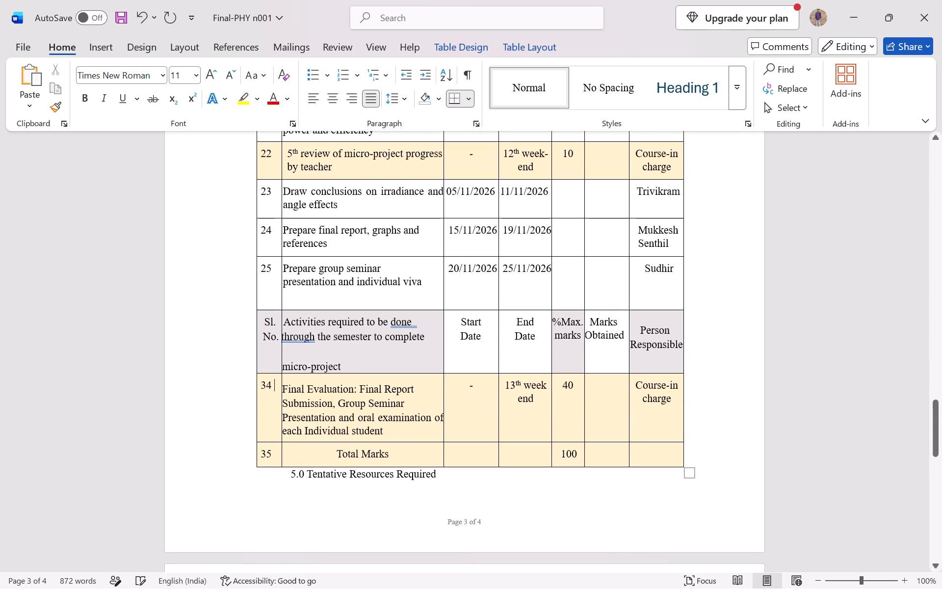
pyautogui.press('BackSpace')
pyautogui.press('BackSpace')
pyautogui.press('BackSpace')
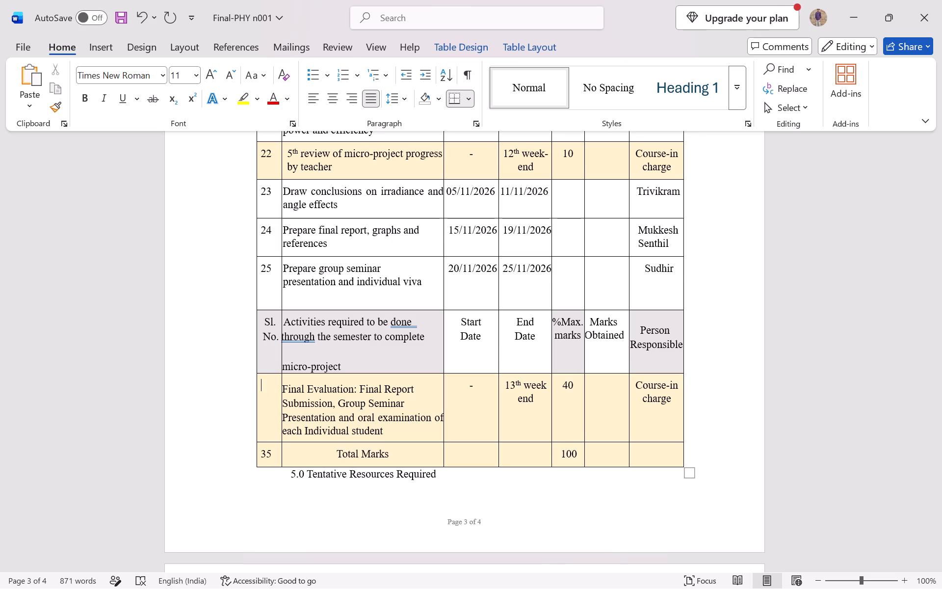
pyautogui.write('26')
pyautogui.press('Down')
pyautogui.press('BackSpace')
pyautogui.press('BackSpace')
pyautogui.write('27')
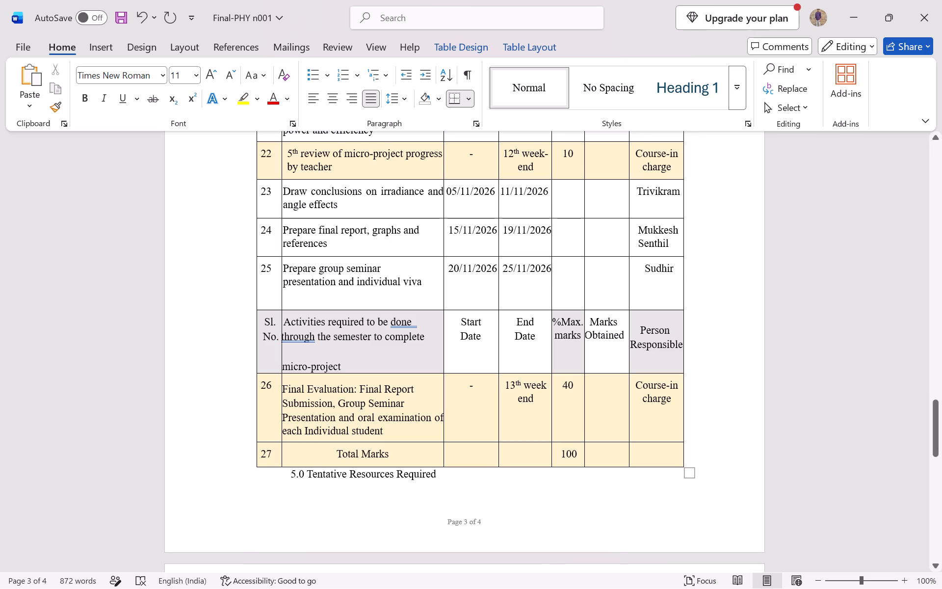
# Review the whole action plan table from its first row to Total Marks, checking the serial numbering.
pyautogui.scroll(6, 543, 395)
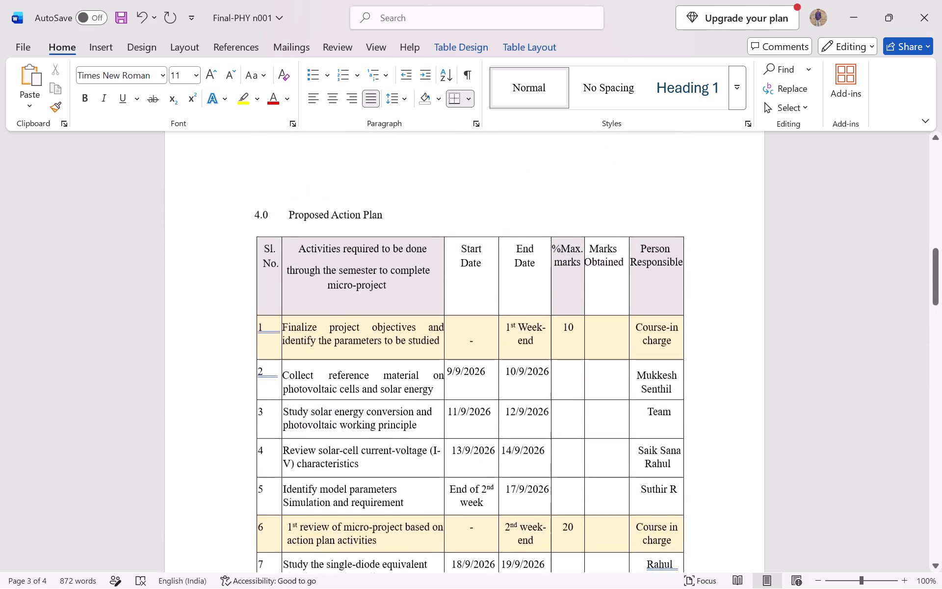
pyautogui.scroll(1, 543, 395)
pyautogui.scroll(-3, 543, 395)
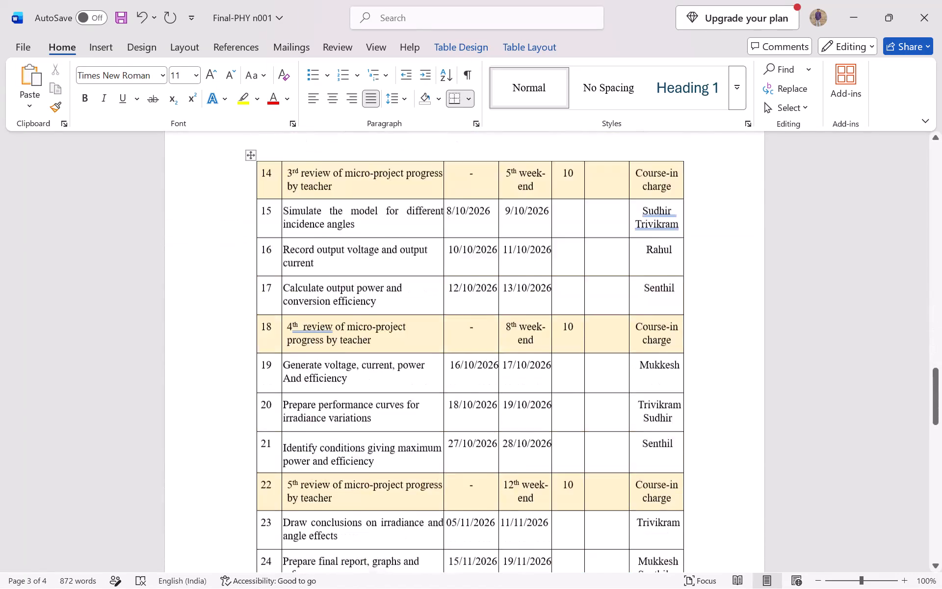
pyautogui.scroll(-4, 543, 395)
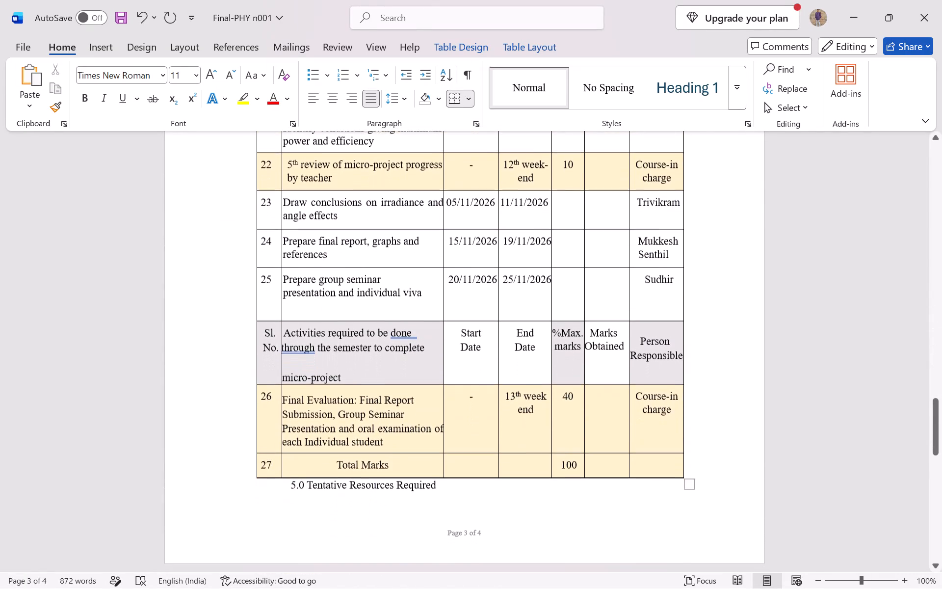
pyautogui.hscroll(2, 543, 395)
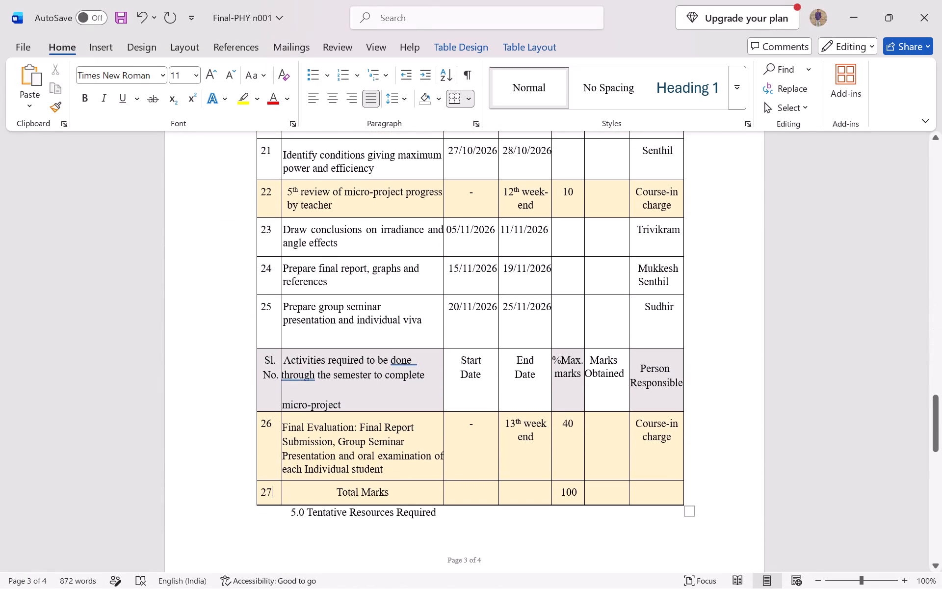
pyautogui.hscroll(1, 543, 395)
pyautogui.scroll(1, 543, 395)
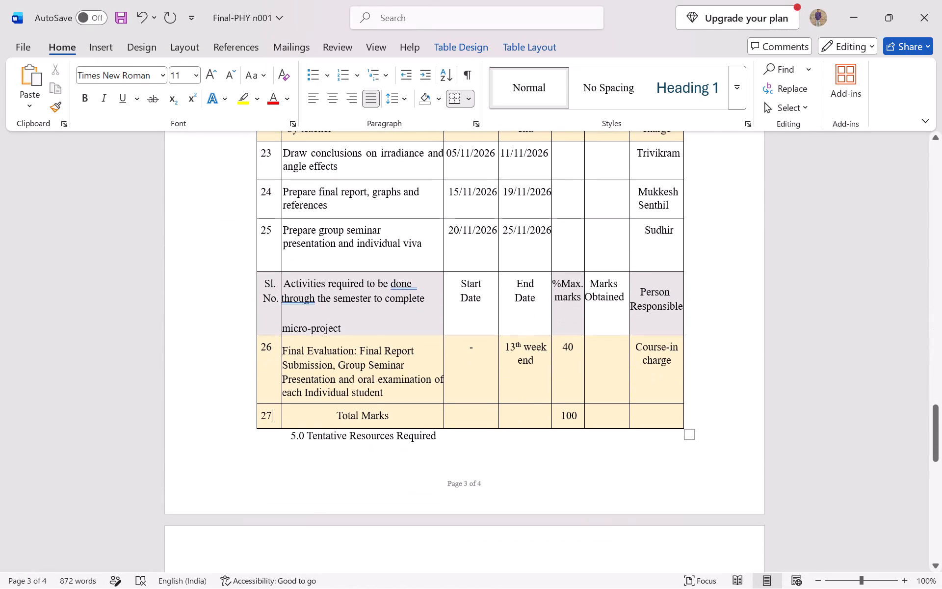
# Remove the blank line above "micro-project" in the activities cell of the repeated header row.
pyautogui.click(302, 310)
pyautogui.press('BackSpace')
pyautogui.press('BackSpace')
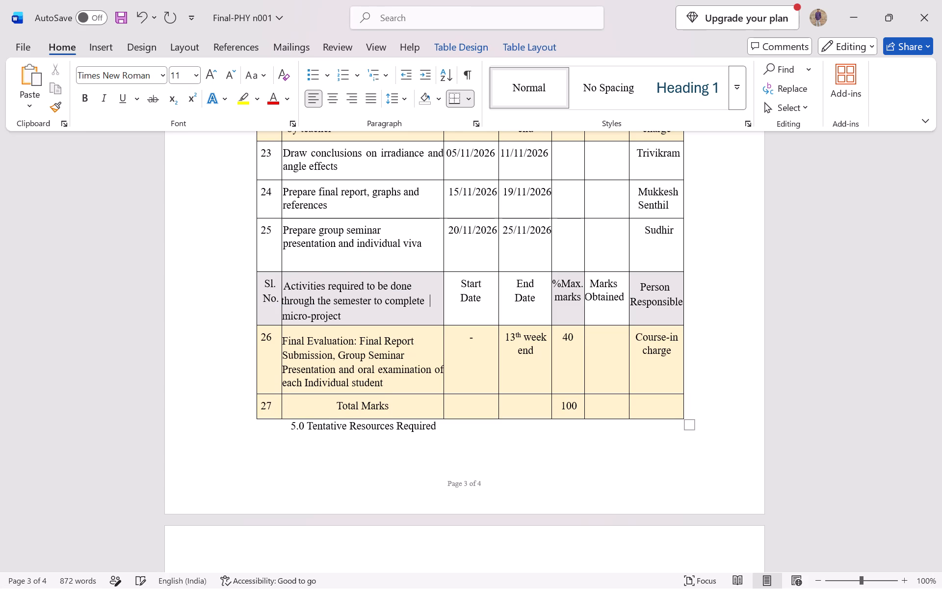
# Reduce the height of the "Prepare group seminar presentation and individual viva" row by removing its spare space.
pyautogui.click(367, 261)
pyautogui.moveTo(385, 272); pyautogui.dragTo(392, 256)
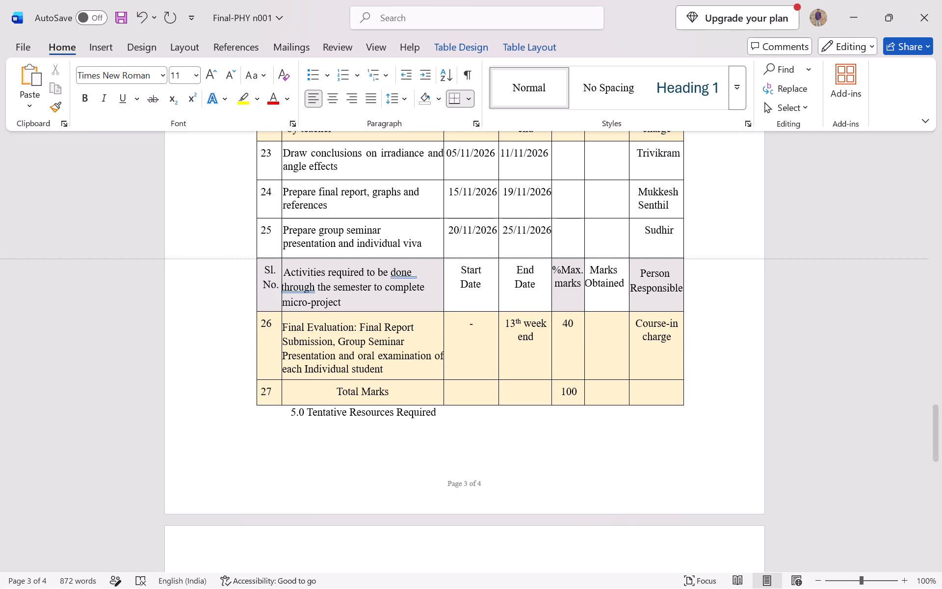
pyautogui.moveTo(392, 256); pyautogui.dragTo(393, 254)
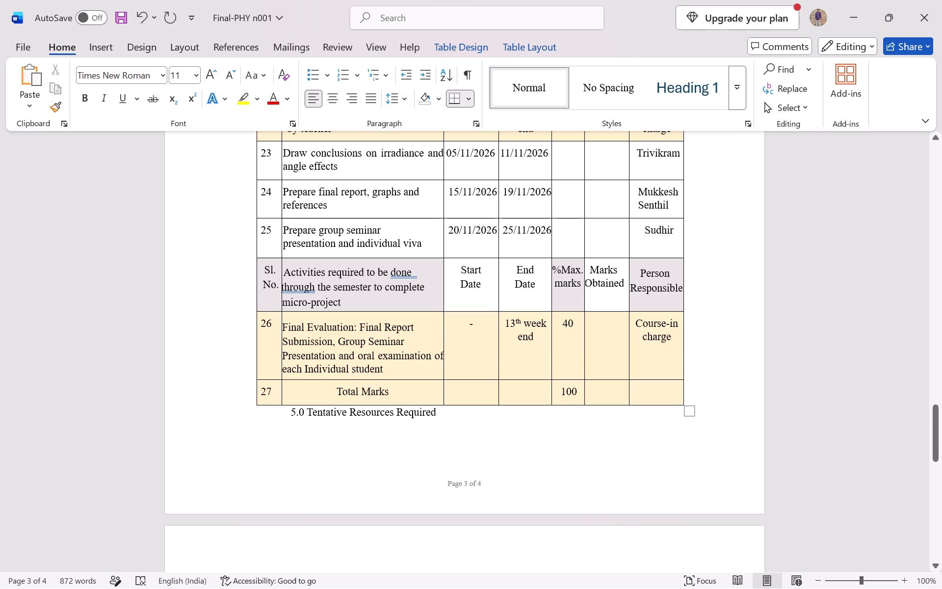
# Cut the "5.0 Tentative Resources Required" heading from below the action plan table.
pyautogui.moveTo(453, 409); pyautogui.dragTo(286, 417)
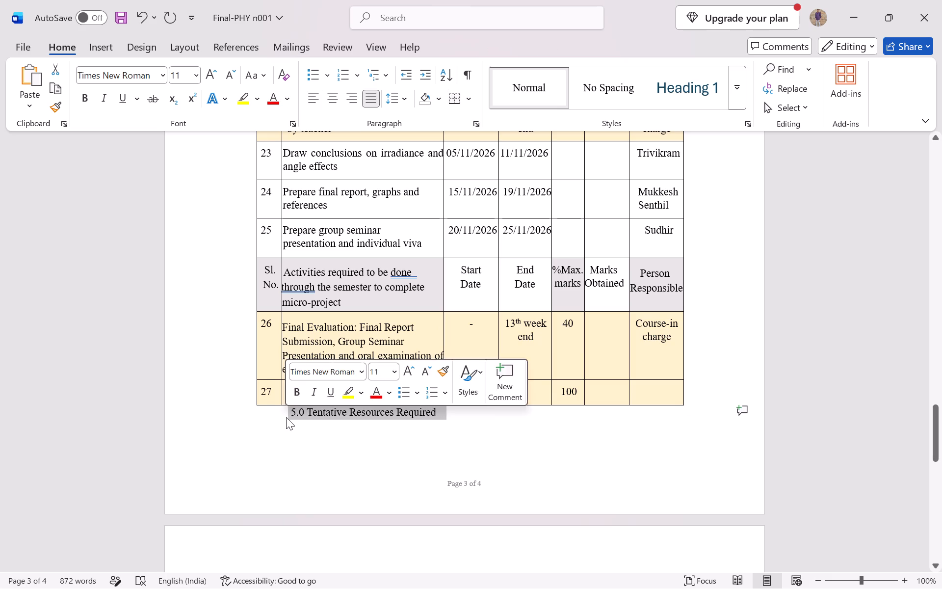
pyautogui.hotkey('ctrl', 'x')
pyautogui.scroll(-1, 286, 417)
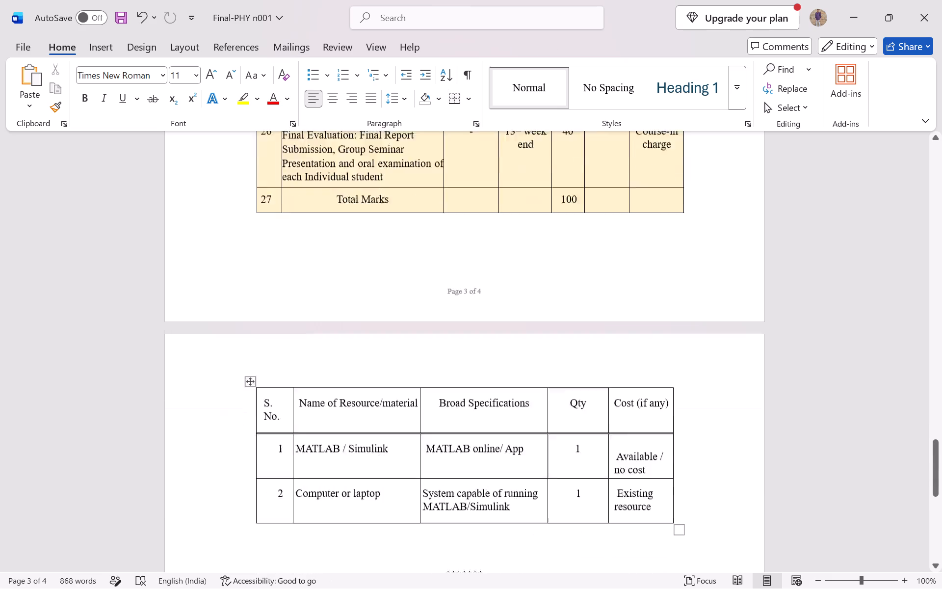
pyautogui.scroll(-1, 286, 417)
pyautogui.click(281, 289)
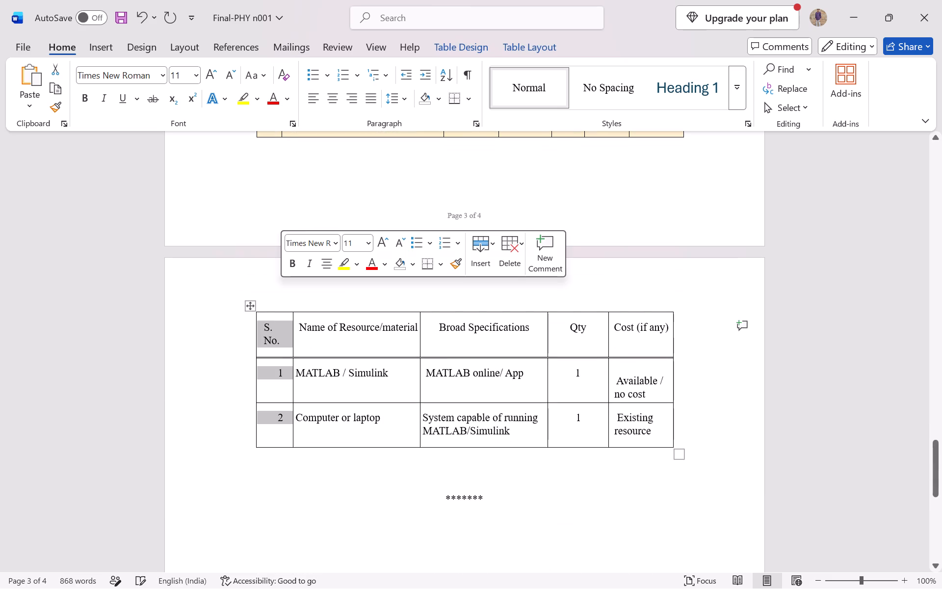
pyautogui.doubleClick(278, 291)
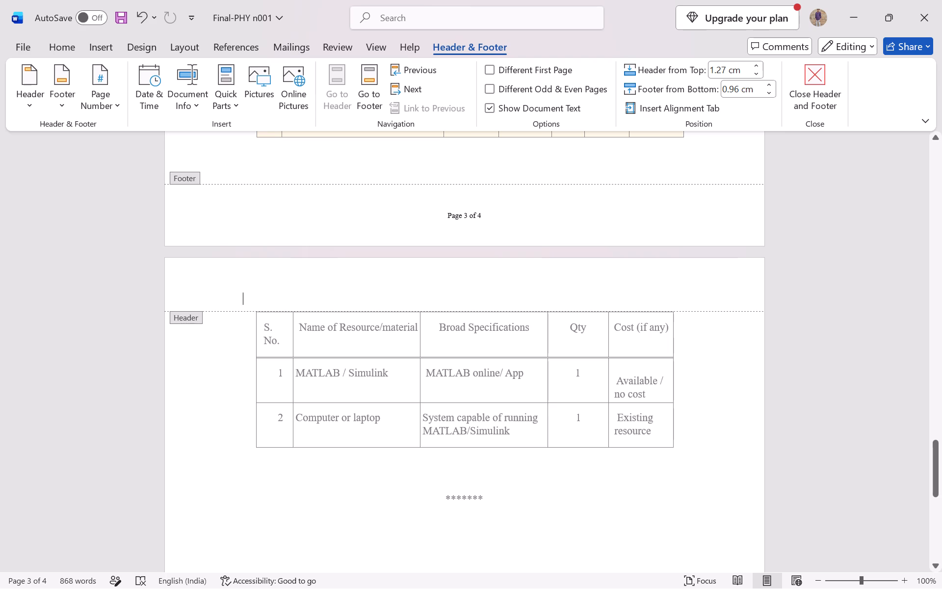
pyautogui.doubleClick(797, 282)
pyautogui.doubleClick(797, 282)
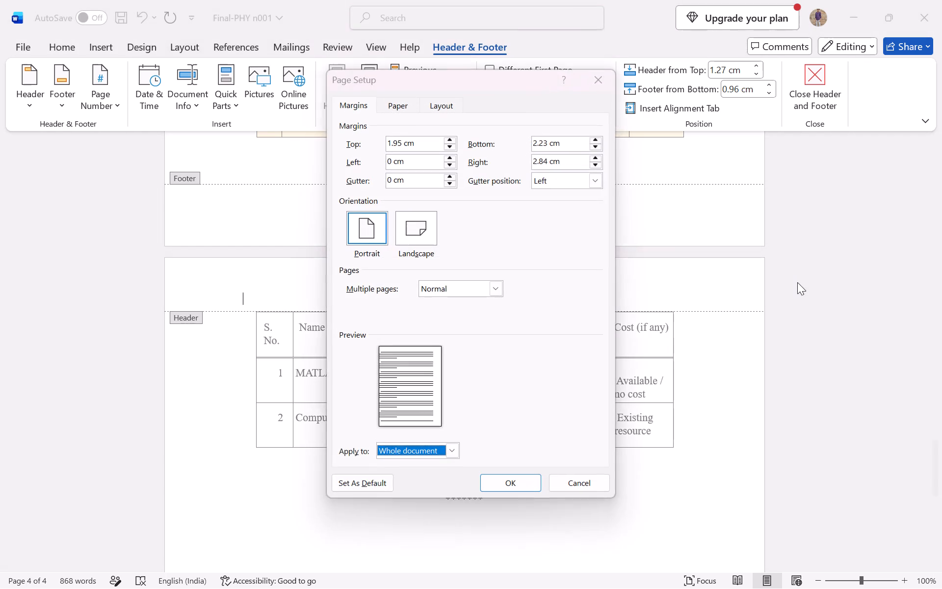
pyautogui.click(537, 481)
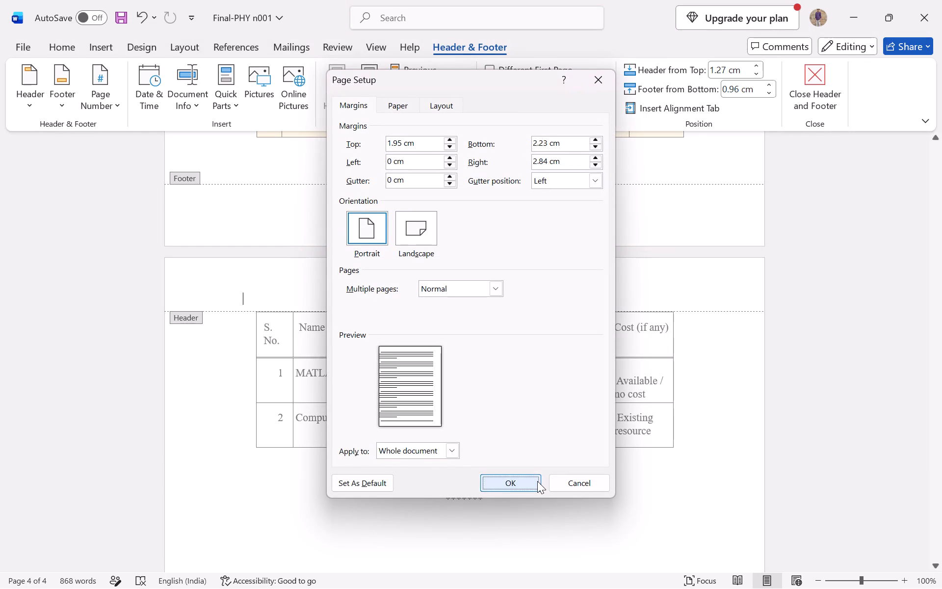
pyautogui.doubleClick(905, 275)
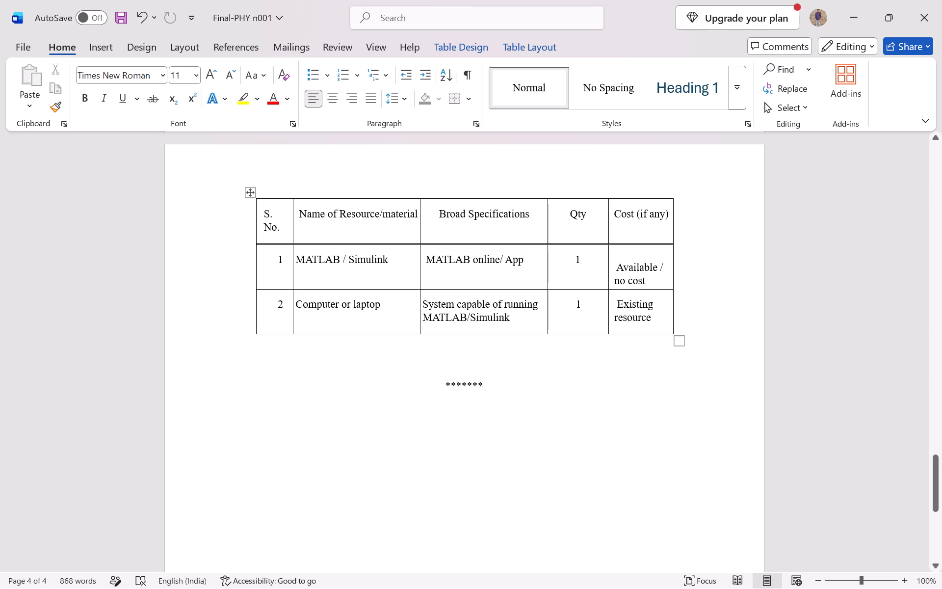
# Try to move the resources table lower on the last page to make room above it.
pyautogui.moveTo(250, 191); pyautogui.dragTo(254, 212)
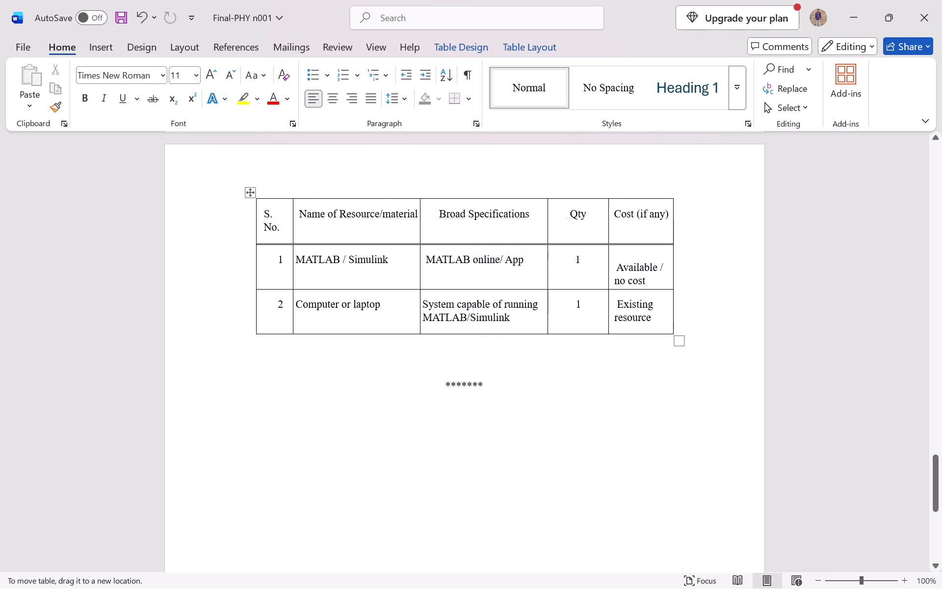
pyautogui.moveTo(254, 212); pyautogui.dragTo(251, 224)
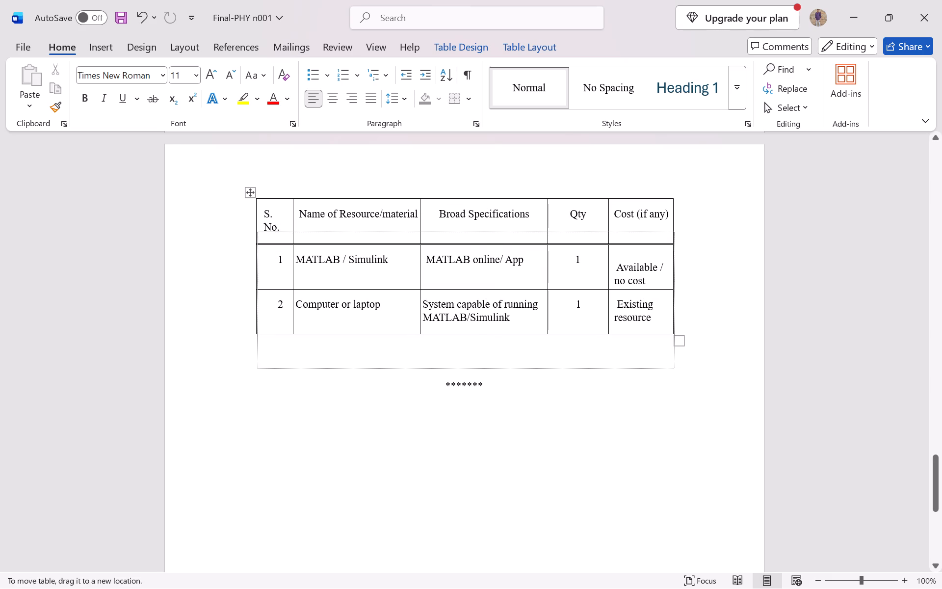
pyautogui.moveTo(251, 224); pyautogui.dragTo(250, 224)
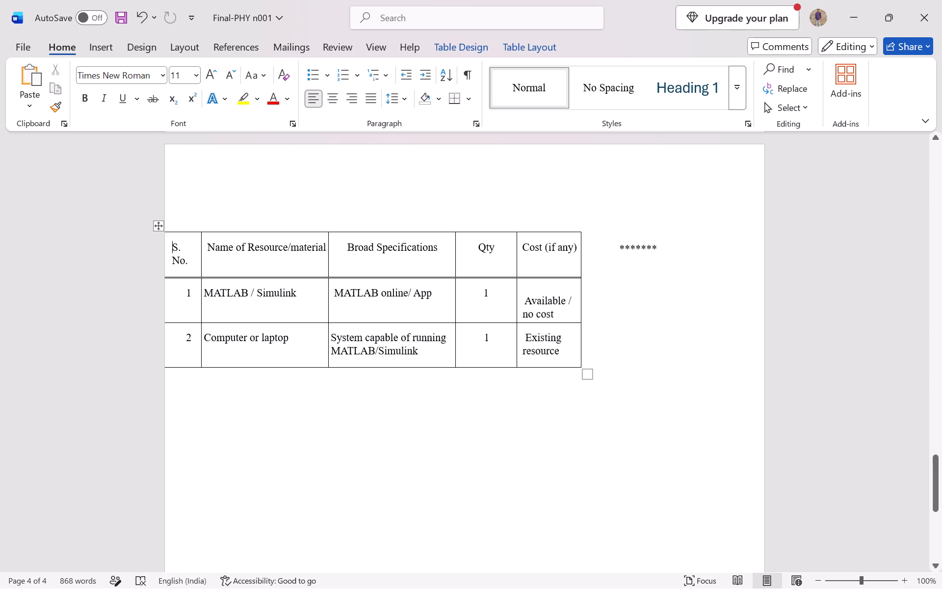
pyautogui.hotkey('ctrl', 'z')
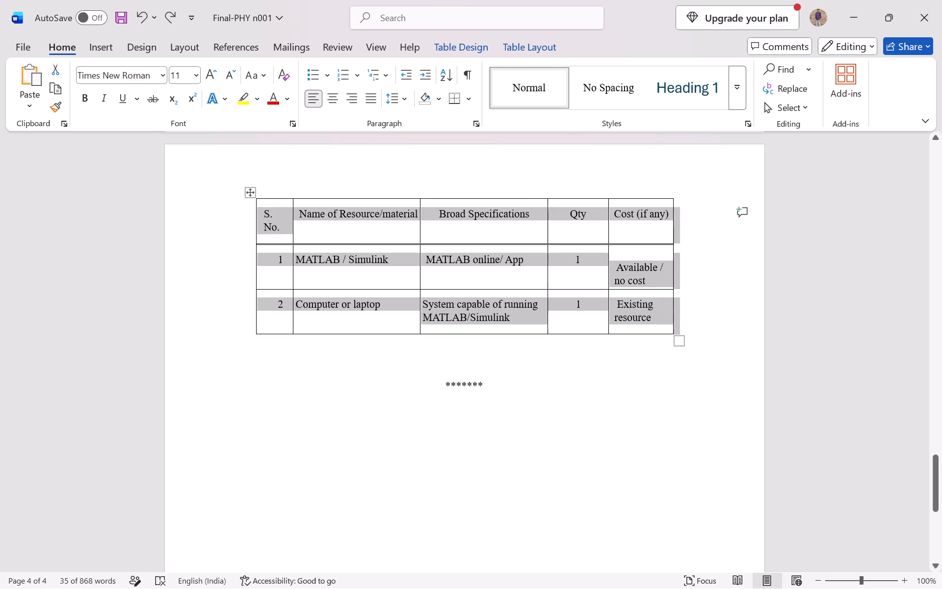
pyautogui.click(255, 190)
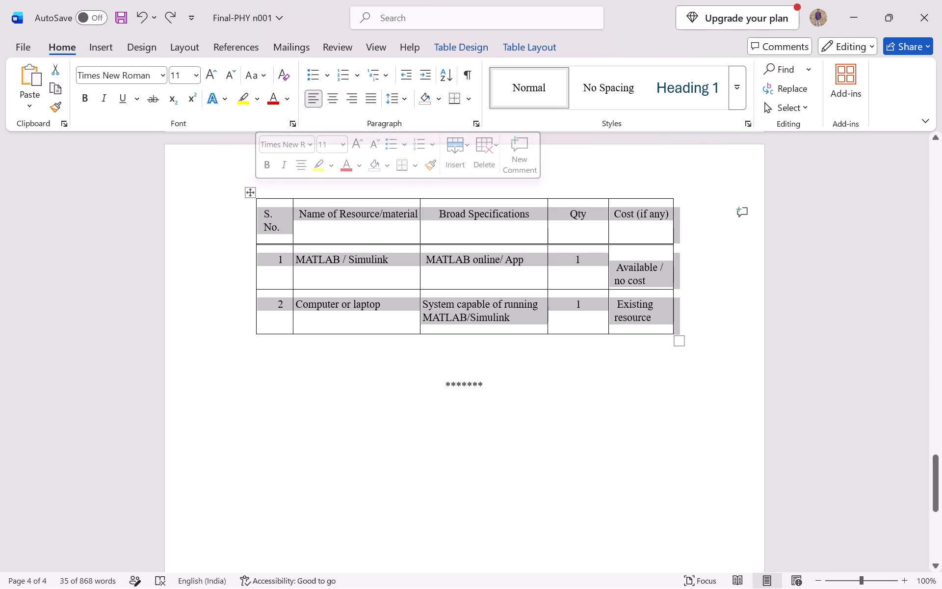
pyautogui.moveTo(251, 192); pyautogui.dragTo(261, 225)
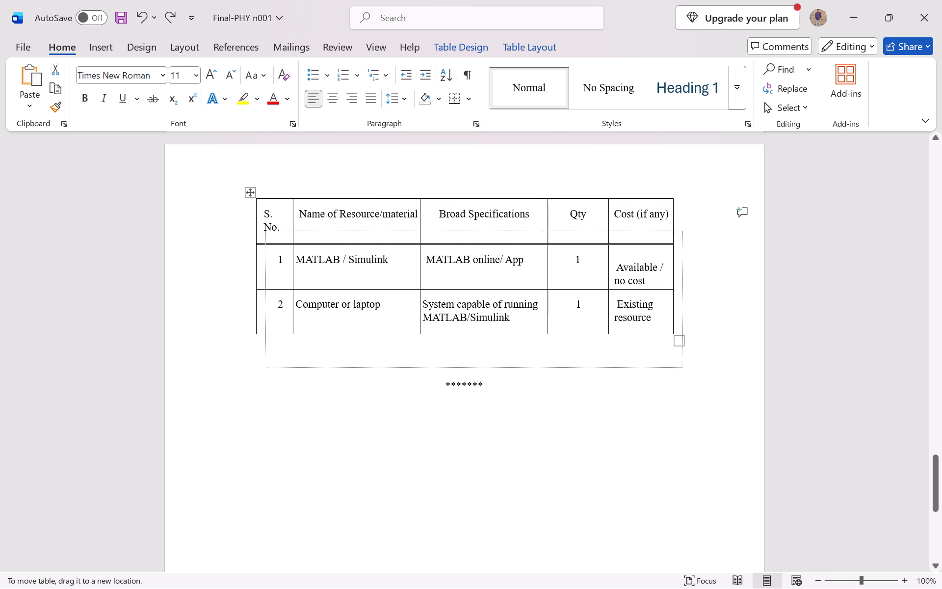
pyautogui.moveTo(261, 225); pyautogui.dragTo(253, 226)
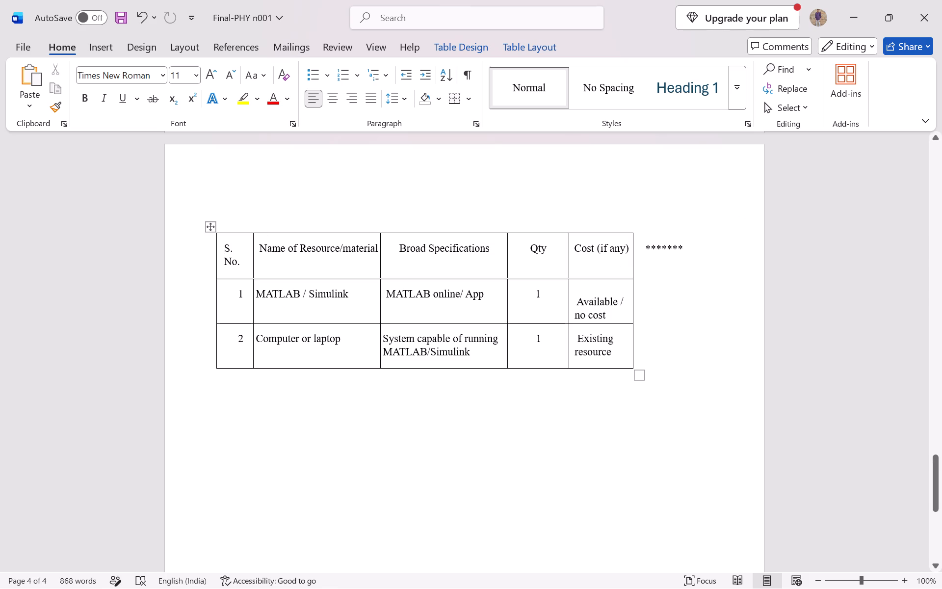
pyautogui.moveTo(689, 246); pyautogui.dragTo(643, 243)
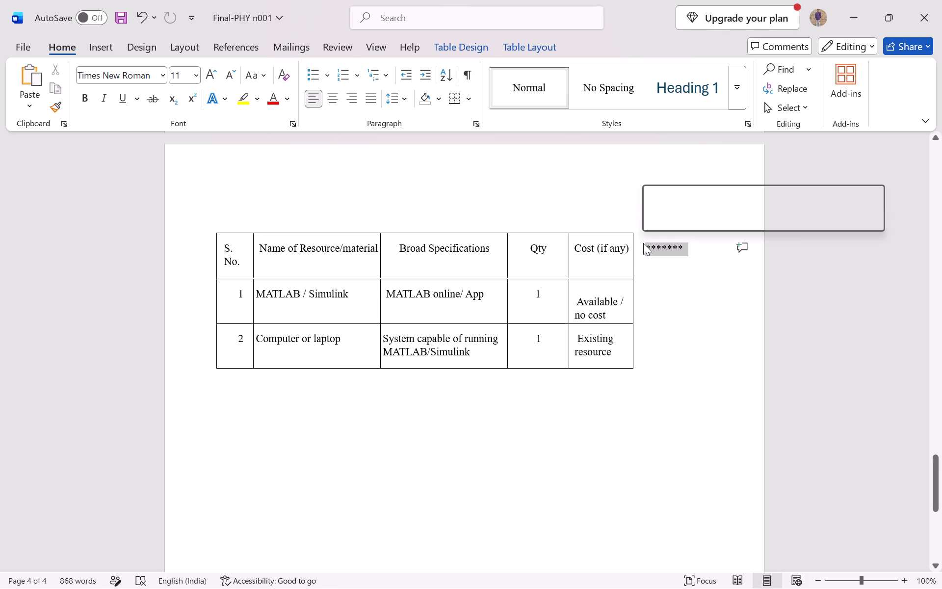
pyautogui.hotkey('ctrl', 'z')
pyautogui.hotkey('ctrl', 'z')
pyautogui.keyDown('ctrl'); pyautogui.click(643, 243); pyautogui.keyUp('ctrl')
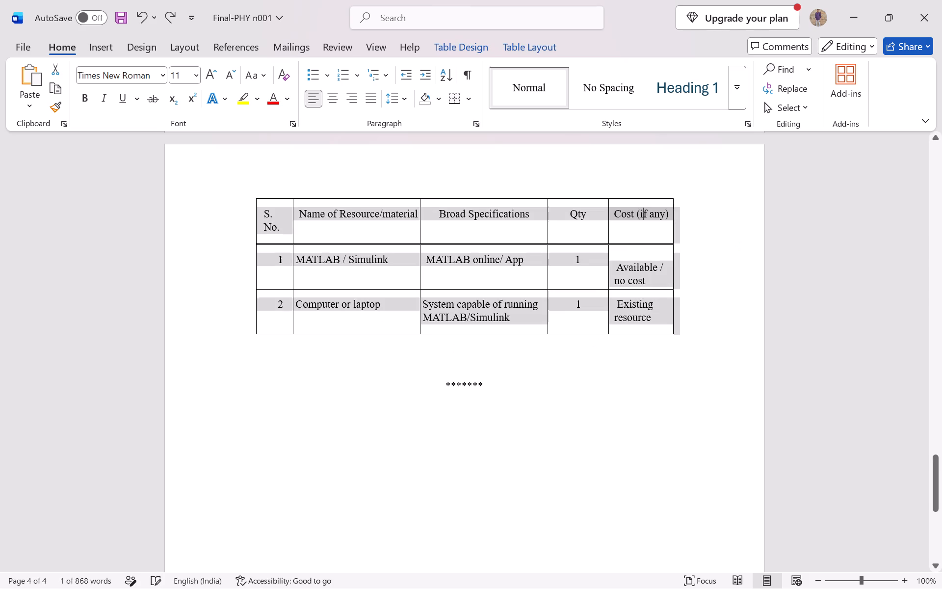
# Cut the closing row of asterisks from below the resources table.
pyautogui.moveTo(533, 388); pyautogui.dragTo(423, 375)
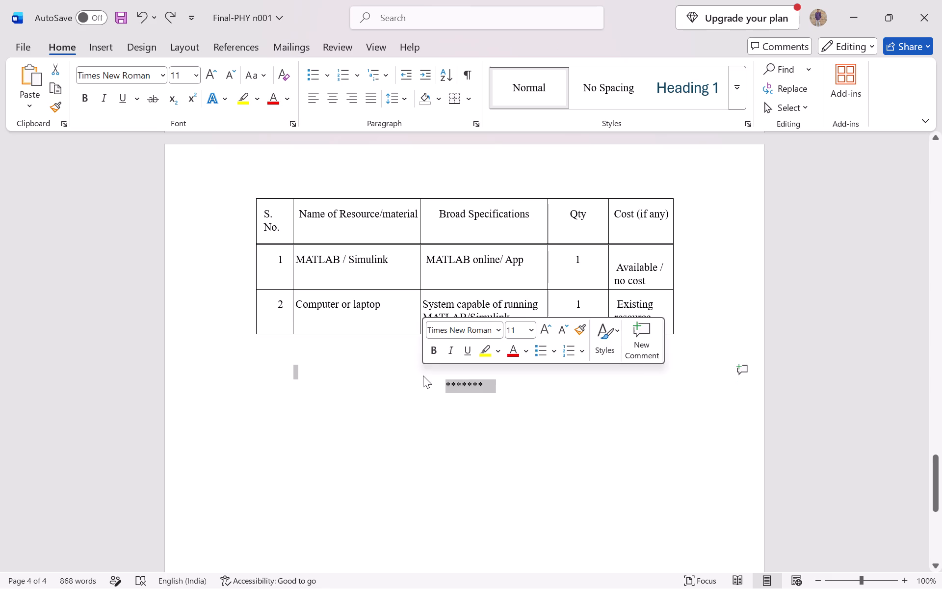
pyautogui.hotkey('ctrl', 'x')
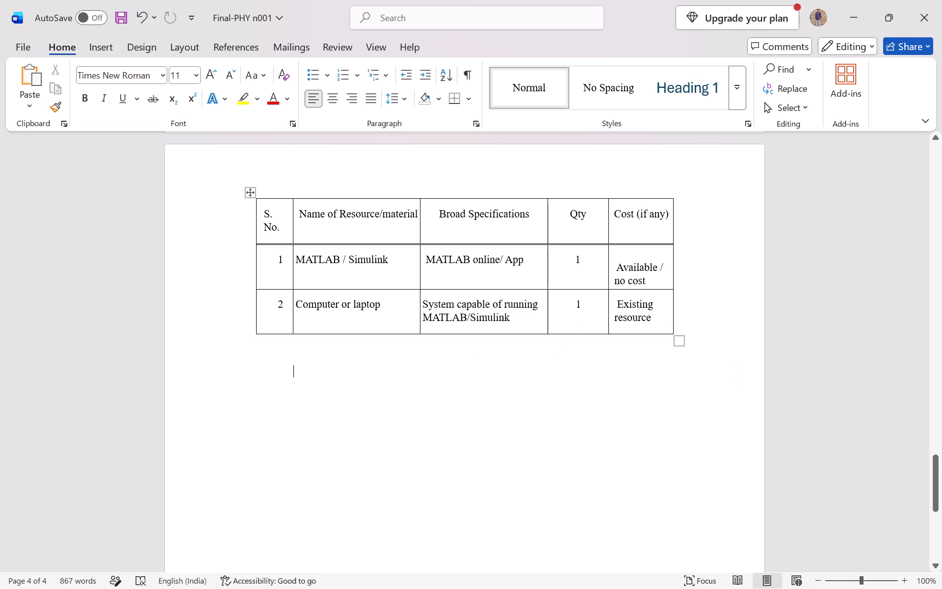
# Move the resources table down on the last page, leaving free space above it.
pyautogui.moveTo(247, 189); pyautogui.dragTo(251, 246)
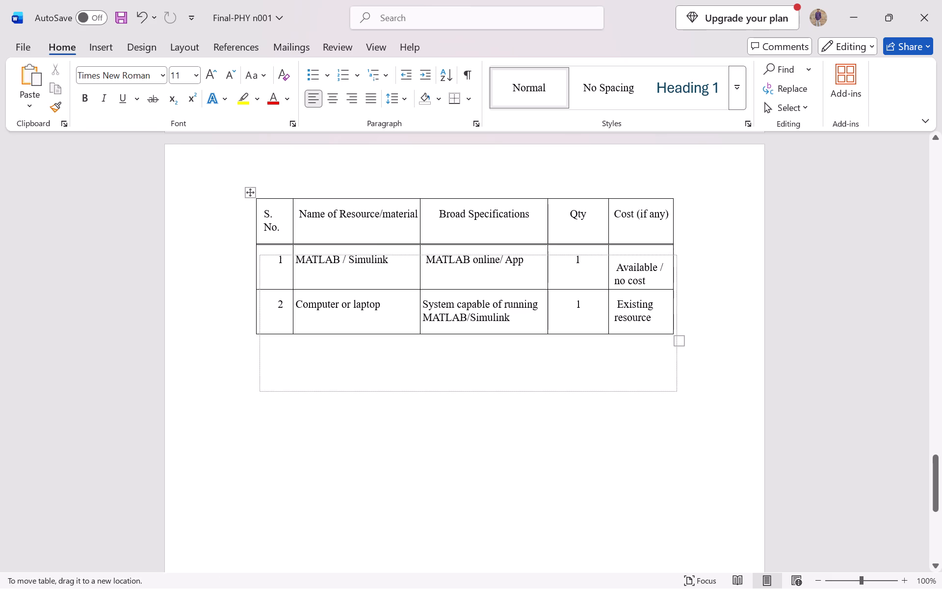
pyautogui.moveTo(251, 246); pyautogui.dragTo(248, 250)
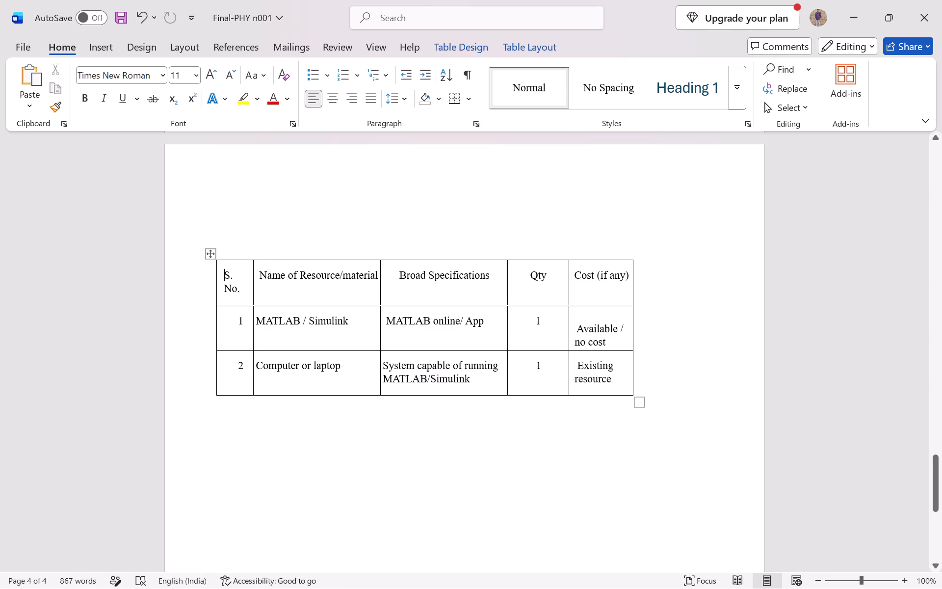
pyautogui.moveTo(210, 252); pyautogui.dragTo(258, 255)
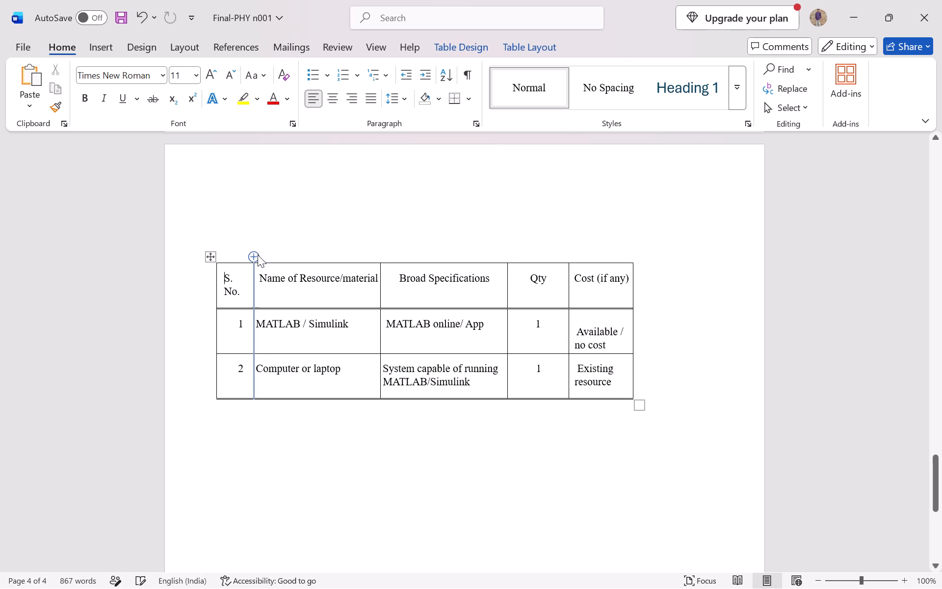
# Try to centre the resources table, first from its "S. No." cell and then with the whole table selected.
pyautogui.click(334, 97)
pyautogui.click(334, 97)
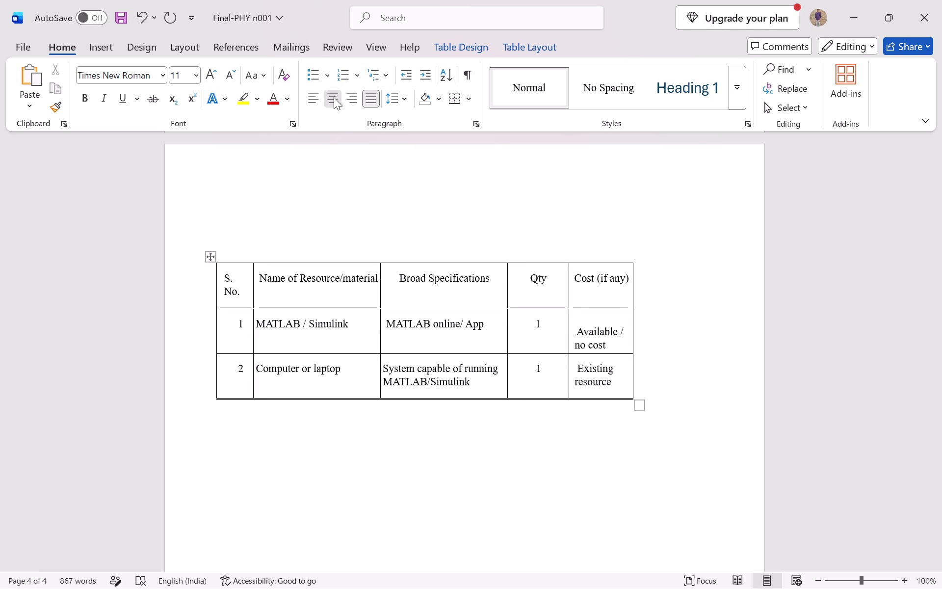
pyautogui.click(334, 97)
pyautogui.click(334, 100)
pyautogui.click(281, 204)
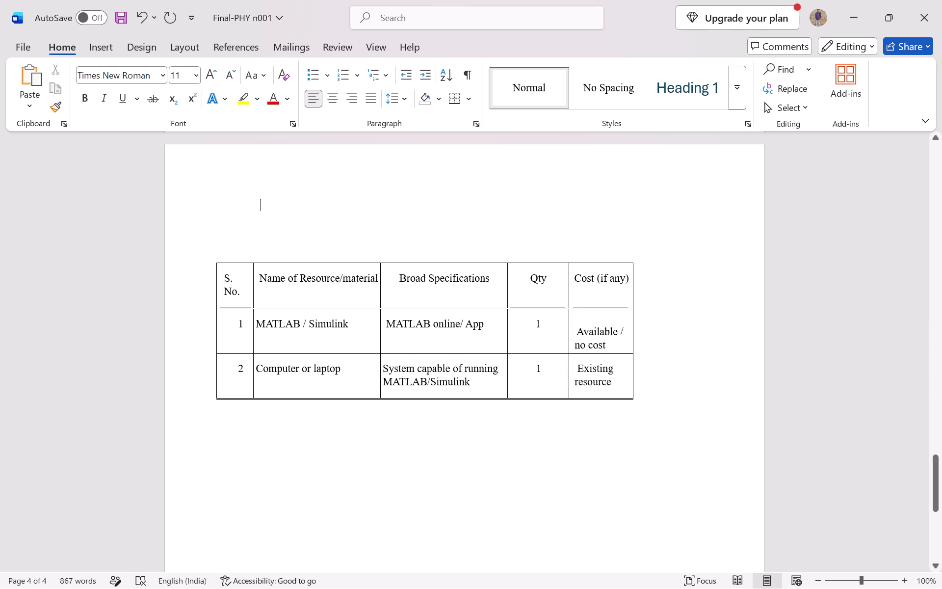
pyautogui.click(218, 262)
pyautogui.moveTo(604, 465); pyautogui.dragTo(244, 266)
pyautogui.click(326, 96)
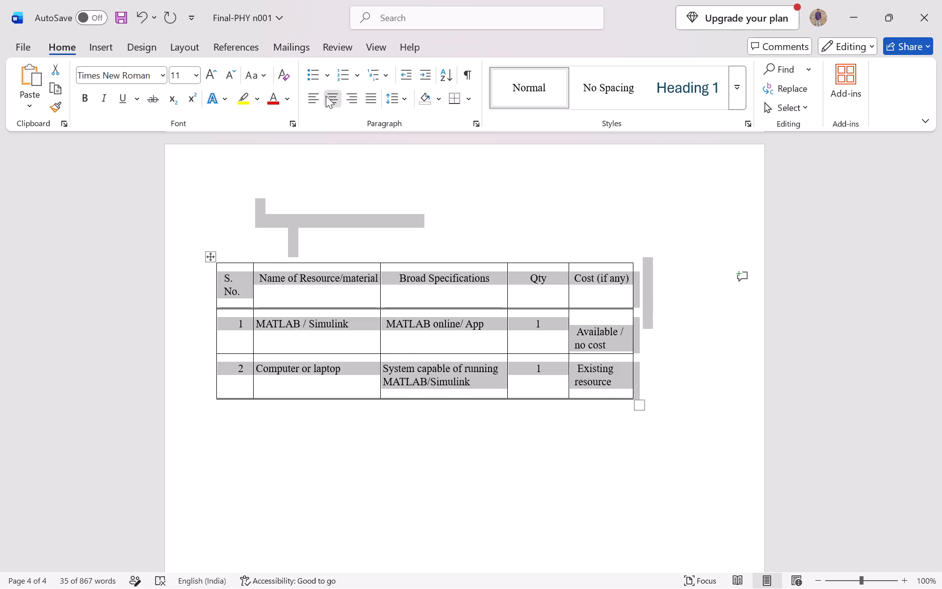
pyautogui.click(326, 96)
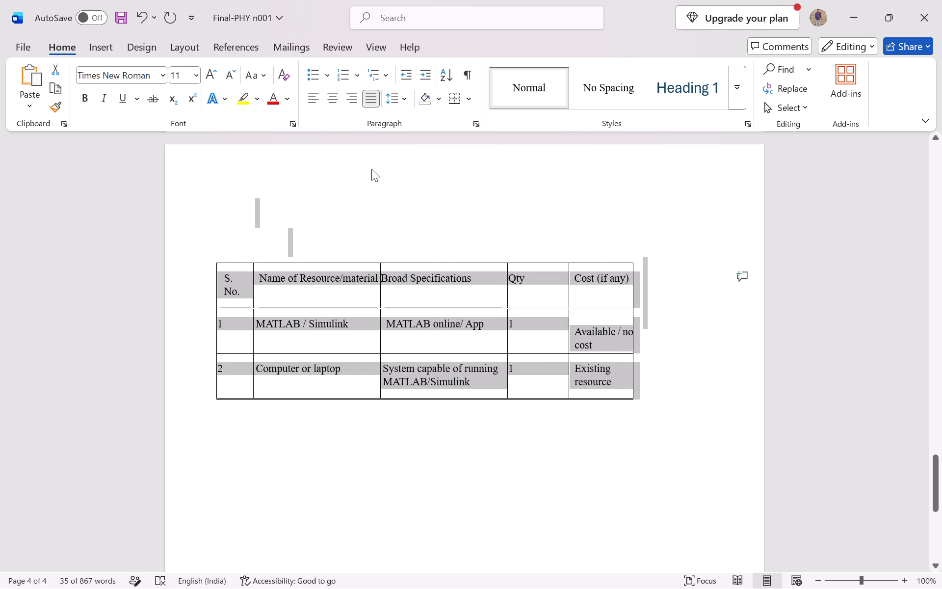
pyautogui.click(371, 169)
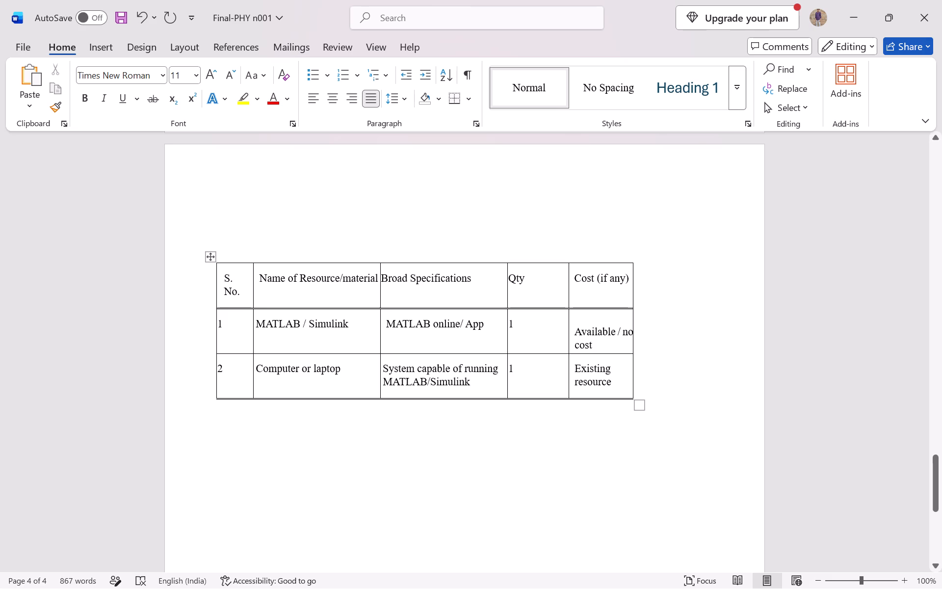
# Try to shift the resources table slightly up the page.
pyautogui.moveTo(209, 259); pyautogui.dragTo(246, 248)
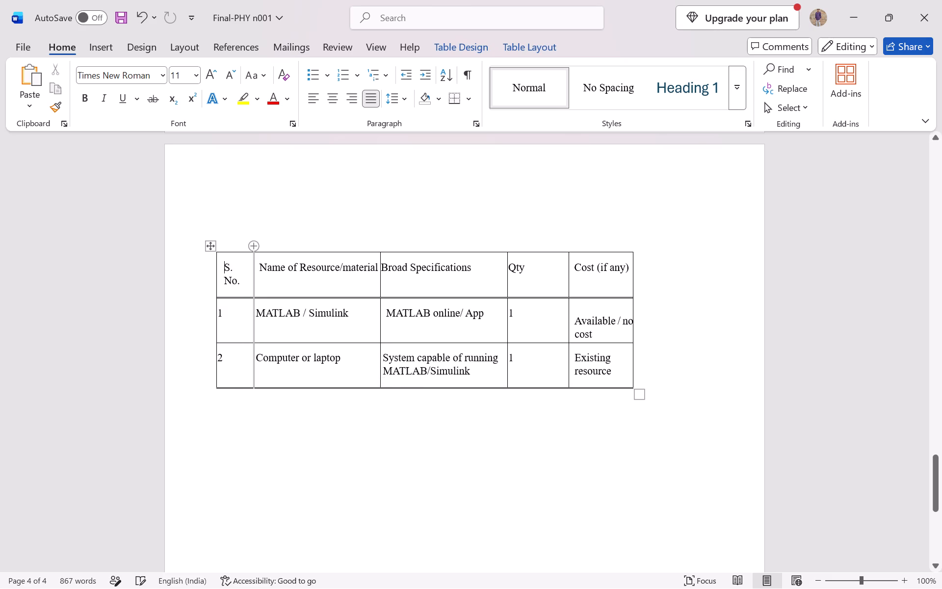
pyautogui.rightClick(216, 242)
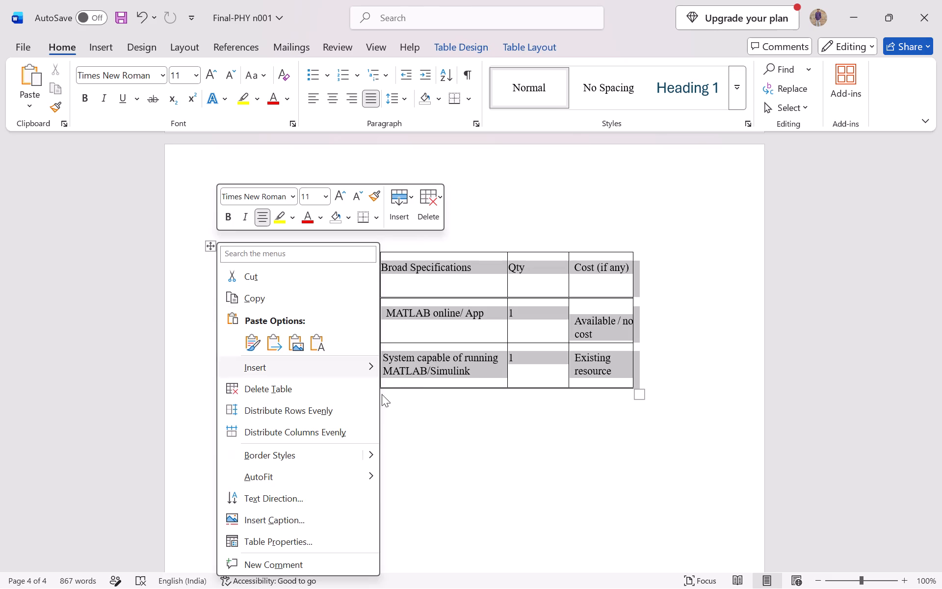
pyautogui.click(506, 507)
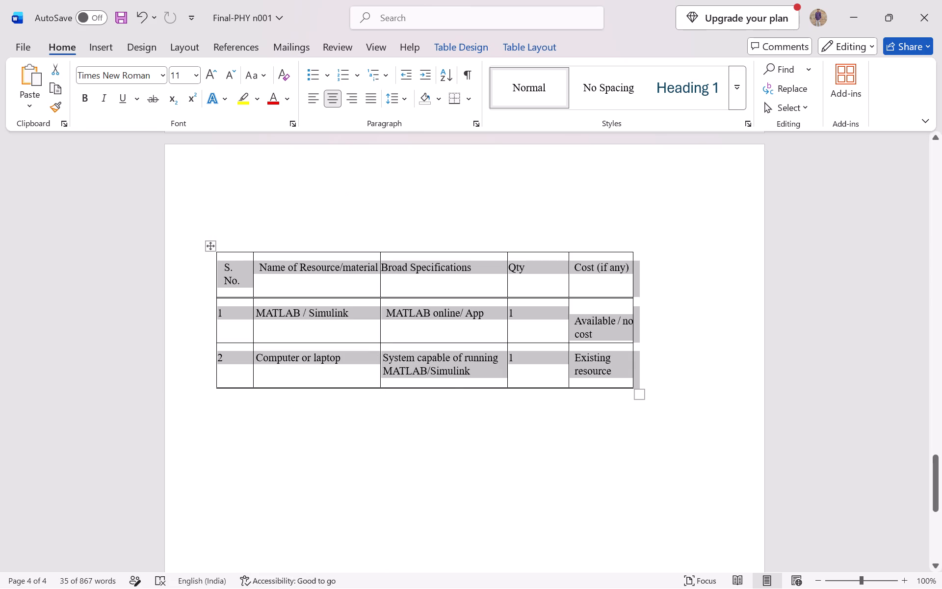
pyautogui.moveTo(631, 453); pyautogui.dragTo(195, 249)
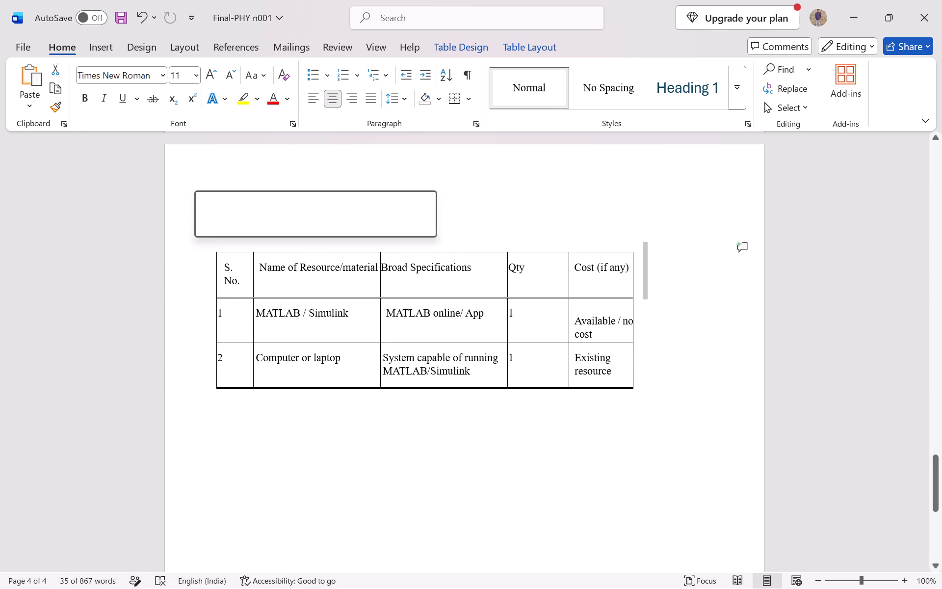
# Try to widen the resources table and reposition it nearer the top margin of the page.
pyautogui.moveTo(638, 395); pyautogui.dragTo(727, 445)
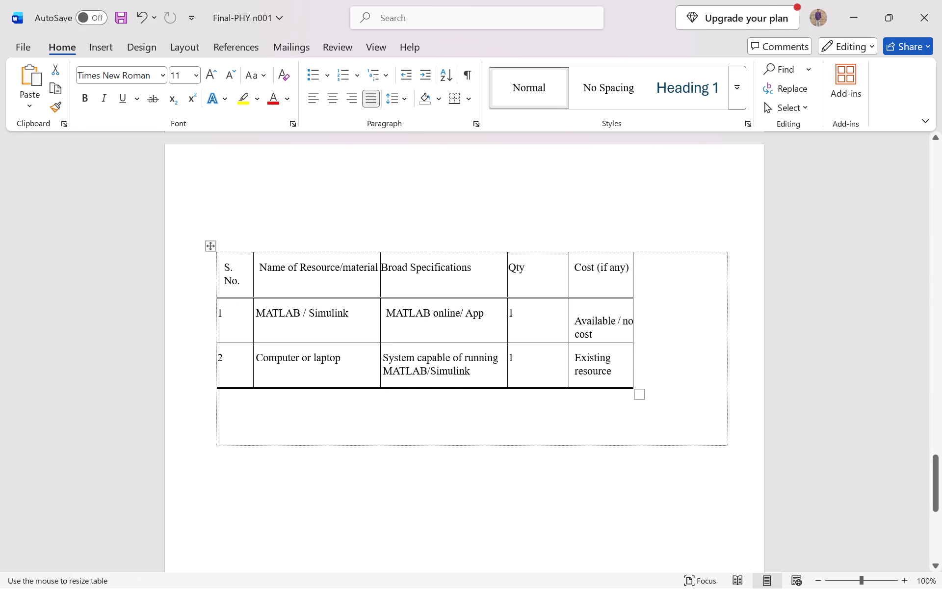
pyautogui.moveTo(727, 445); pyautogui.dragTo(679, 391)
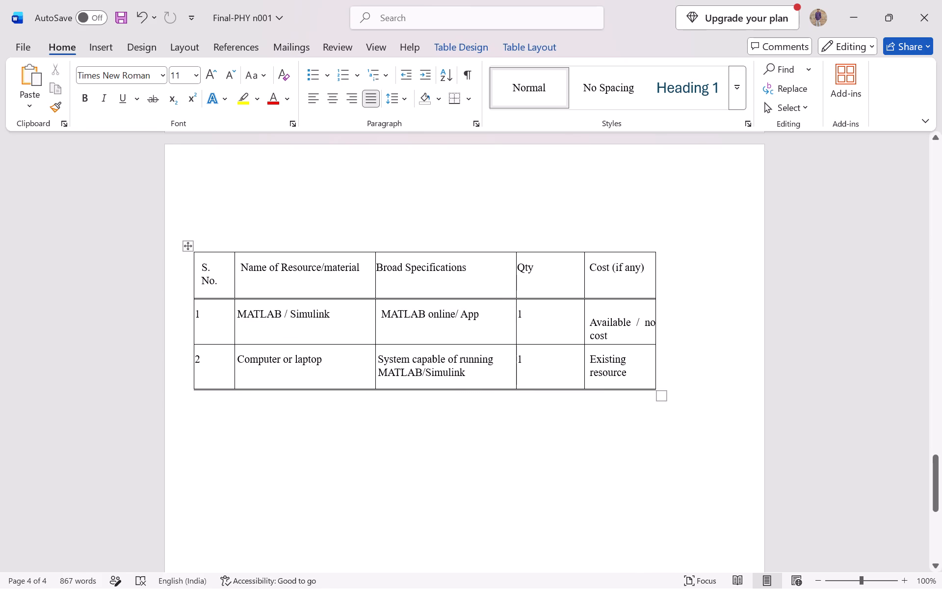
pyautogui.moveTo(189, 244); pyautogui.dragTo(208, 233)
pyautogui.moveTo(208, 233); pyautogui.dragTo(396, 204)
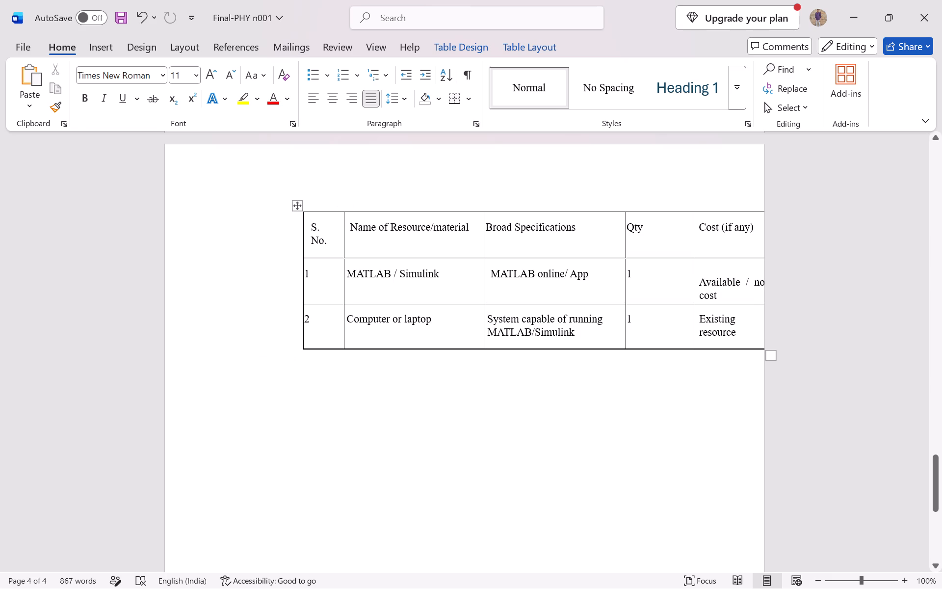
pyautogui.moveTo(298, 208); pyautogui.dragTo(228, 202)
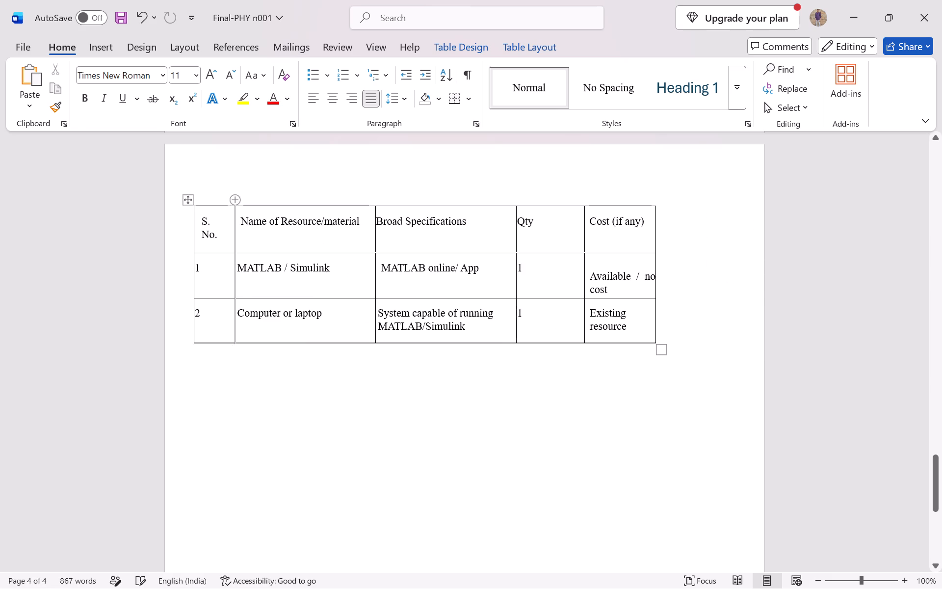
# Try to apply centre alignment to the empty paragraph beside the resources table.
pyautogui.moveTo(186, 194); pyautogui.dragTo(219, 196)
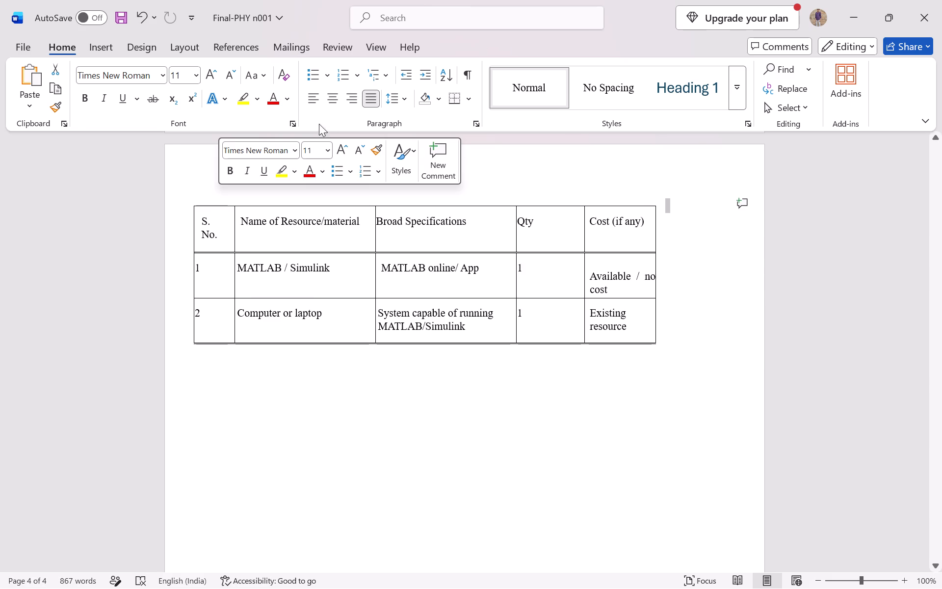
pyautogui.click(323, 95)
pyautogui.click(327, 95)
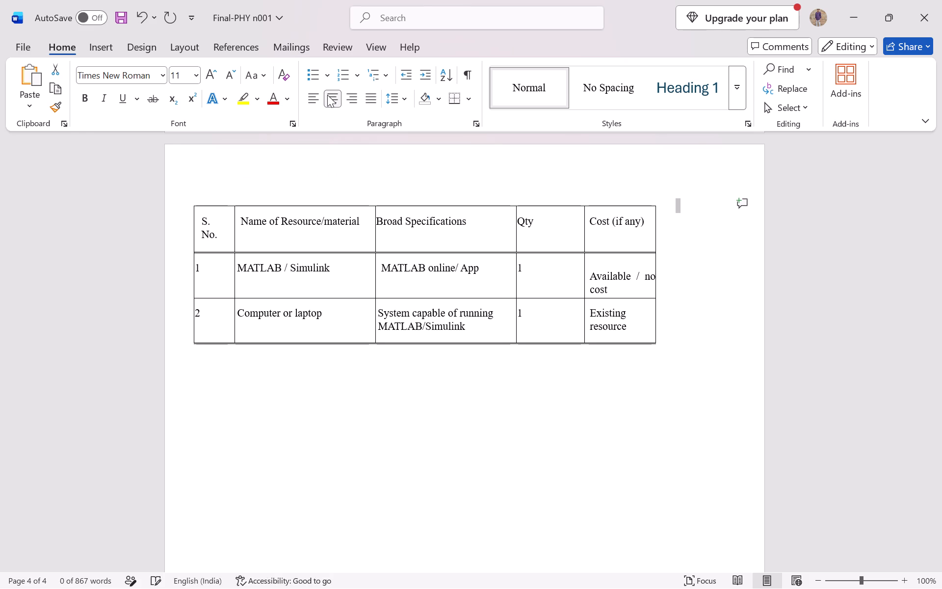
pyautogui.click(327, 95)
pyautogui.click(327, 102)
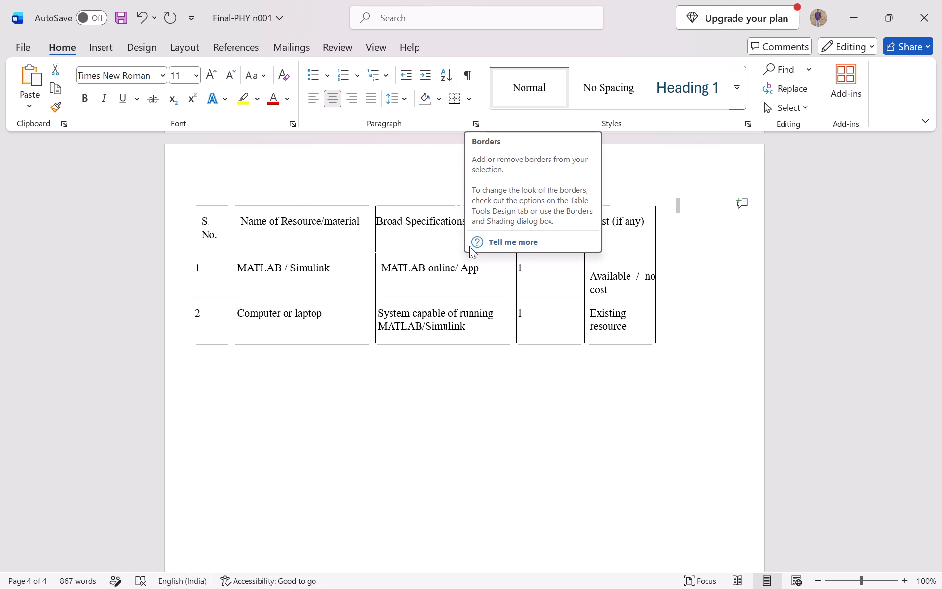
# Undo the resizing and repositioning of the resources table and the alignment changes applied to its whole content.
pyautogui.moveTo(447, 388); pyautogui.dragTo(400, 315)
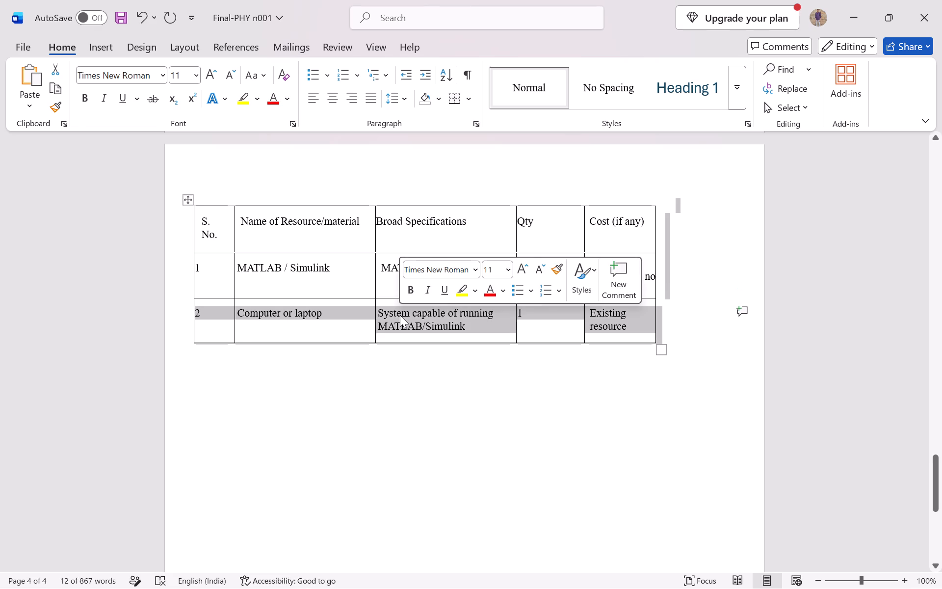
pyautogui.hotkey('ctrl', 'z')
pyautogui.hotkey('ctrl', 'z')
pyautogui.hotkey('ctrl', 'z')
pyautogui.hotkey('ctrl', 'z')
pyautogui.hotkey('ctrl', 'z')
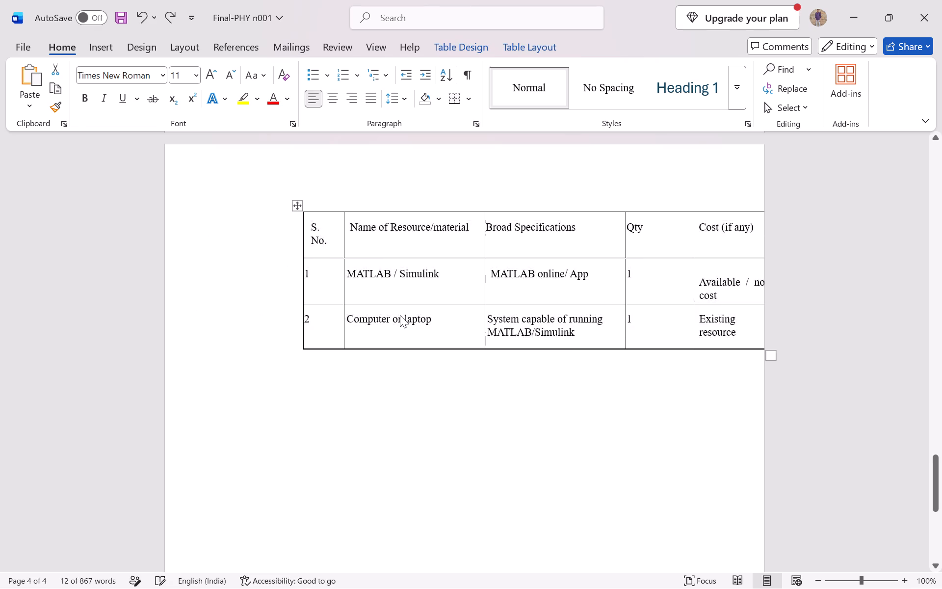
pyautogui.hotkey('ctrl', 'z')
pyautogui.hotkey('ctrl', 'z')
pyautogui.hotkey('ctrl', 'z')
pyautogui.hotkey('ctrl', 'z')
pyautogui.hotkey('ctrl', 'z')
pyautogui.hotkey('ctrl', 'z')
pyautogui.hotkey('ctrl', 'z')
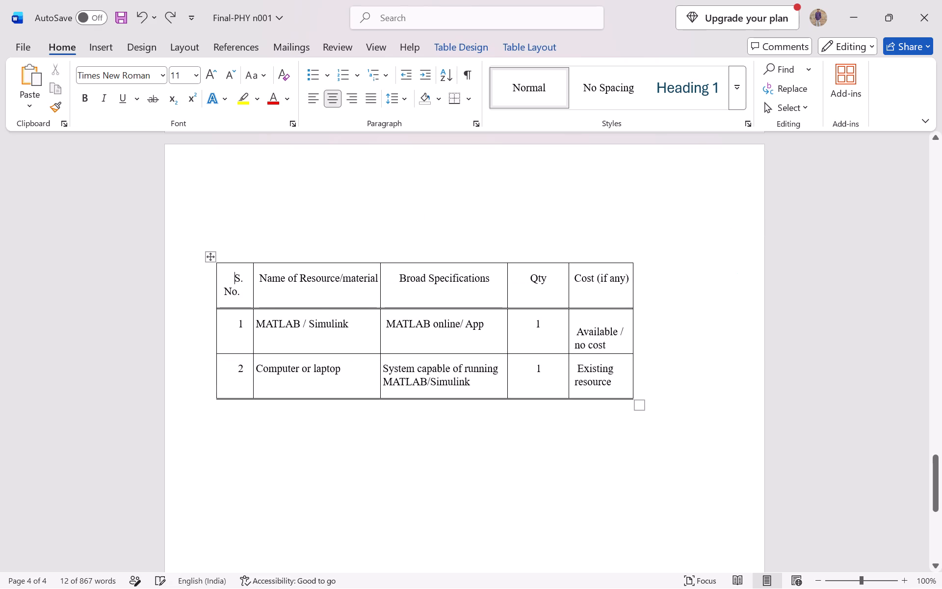
# Undo the resources table's move and the removal of the asterisk line below it.
pyautogui.hotkey('ctrl', 'z')
pyautogui.hotkey('ctrl', 'z')
pyautogui.hotkey('ctrl', 'z')
pyautogui.hotkey('ctrl', 'z')
pyautogui.hotkey('ctrl', 'z')
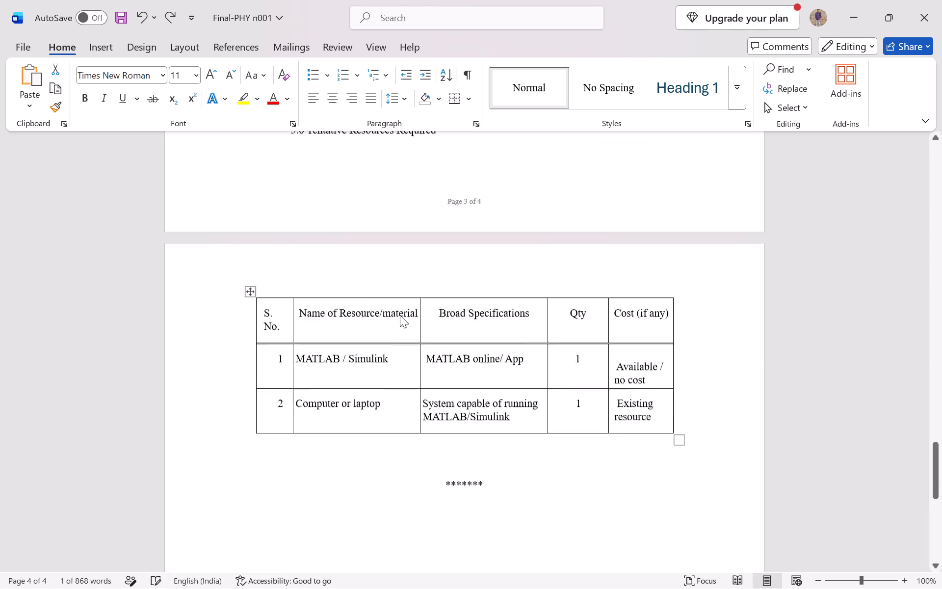
pyautogui.hotkey('ctrl', 'z')
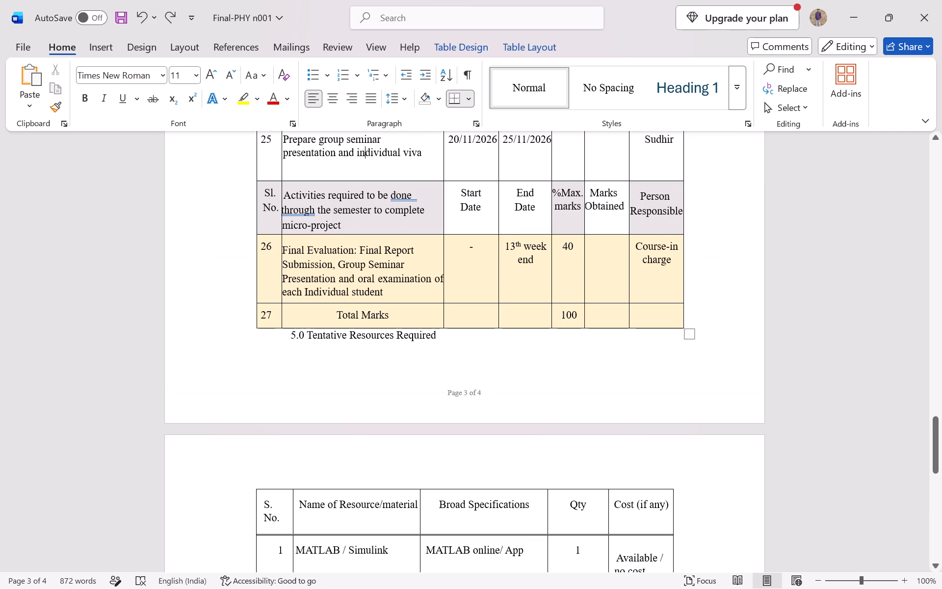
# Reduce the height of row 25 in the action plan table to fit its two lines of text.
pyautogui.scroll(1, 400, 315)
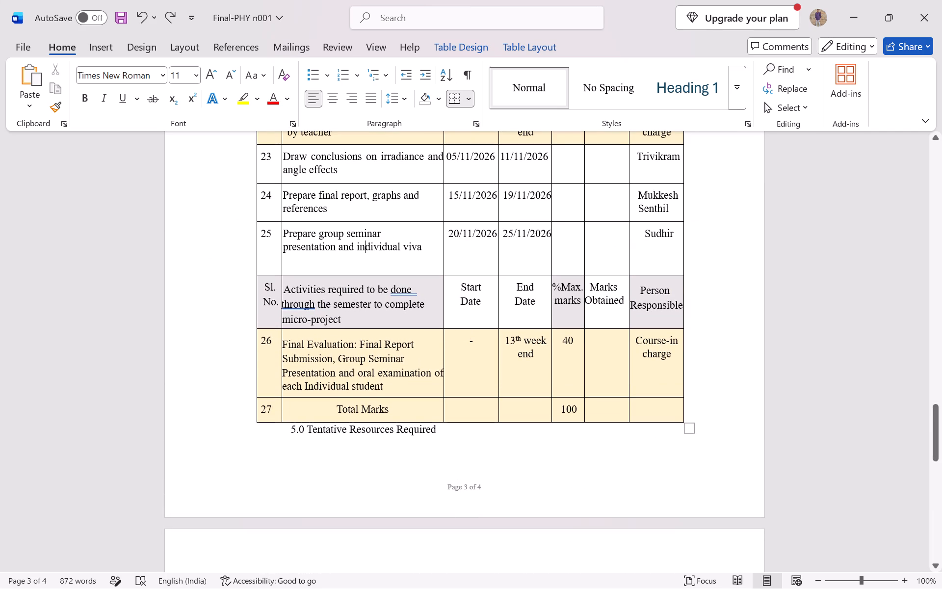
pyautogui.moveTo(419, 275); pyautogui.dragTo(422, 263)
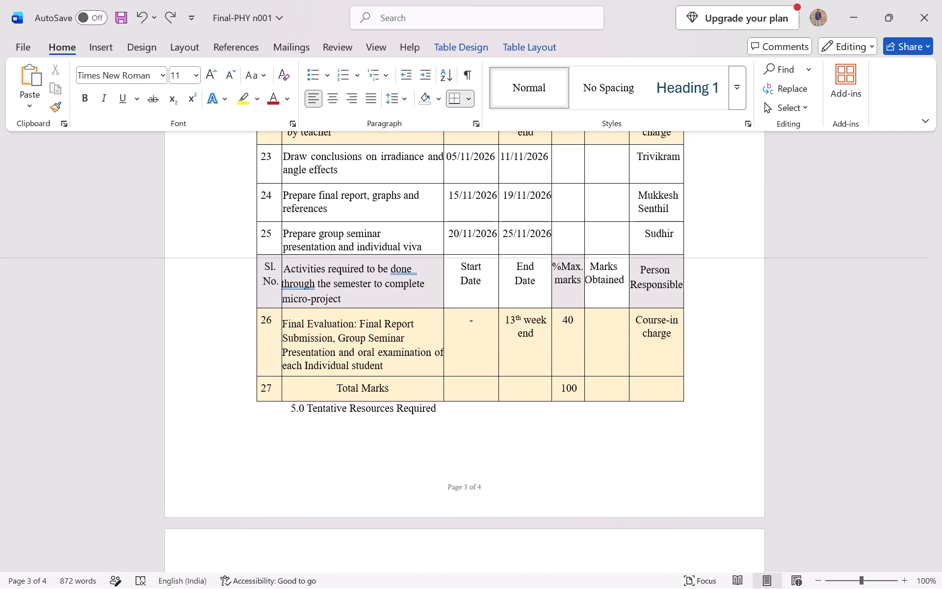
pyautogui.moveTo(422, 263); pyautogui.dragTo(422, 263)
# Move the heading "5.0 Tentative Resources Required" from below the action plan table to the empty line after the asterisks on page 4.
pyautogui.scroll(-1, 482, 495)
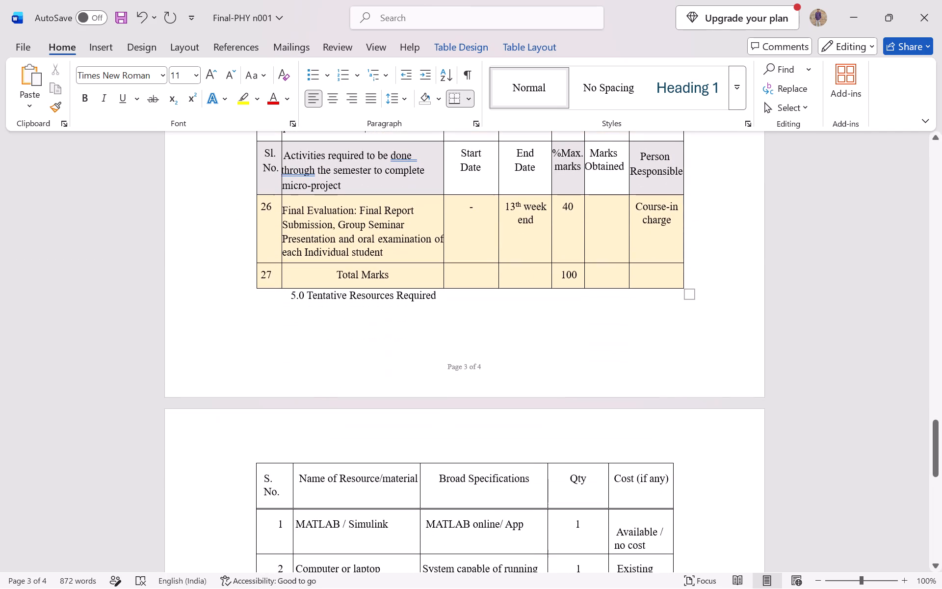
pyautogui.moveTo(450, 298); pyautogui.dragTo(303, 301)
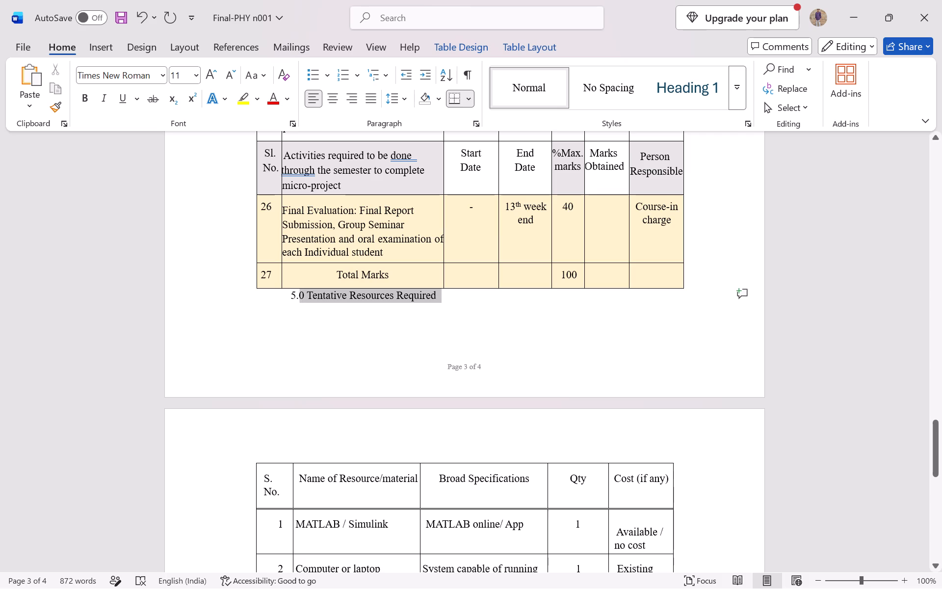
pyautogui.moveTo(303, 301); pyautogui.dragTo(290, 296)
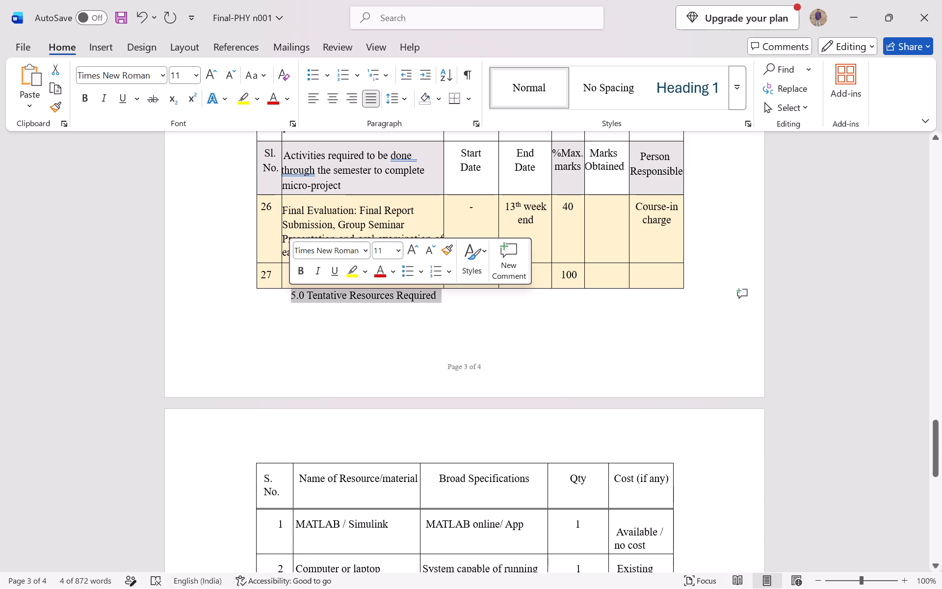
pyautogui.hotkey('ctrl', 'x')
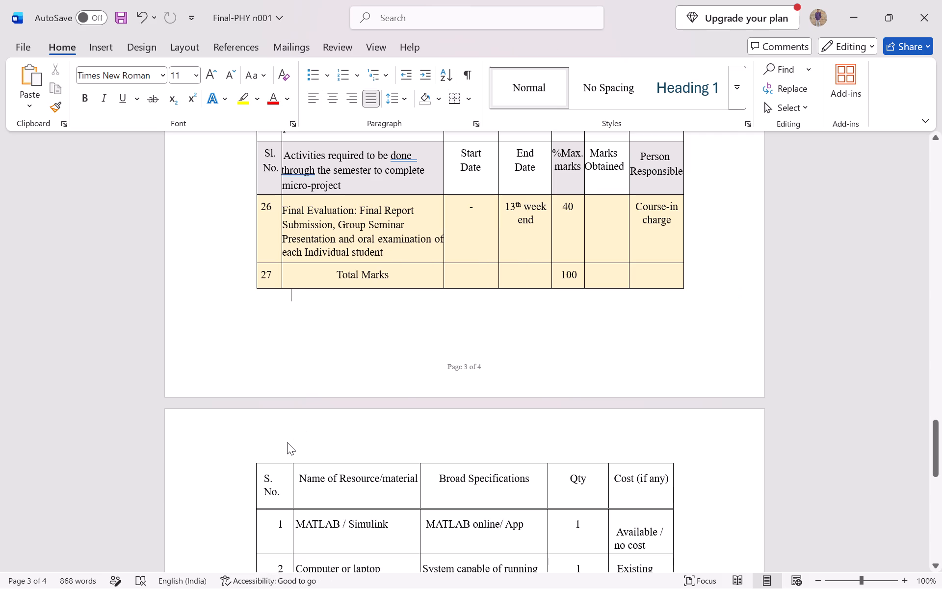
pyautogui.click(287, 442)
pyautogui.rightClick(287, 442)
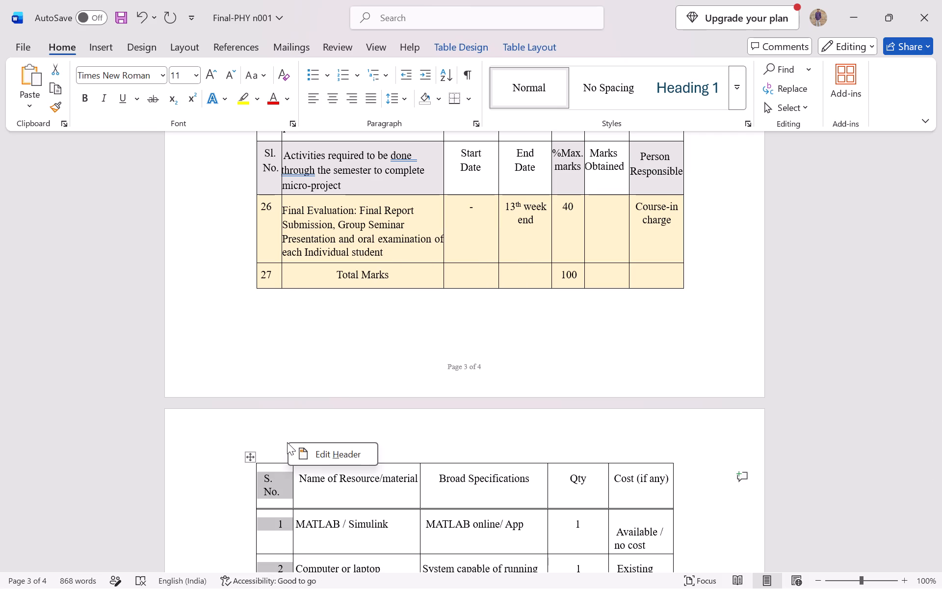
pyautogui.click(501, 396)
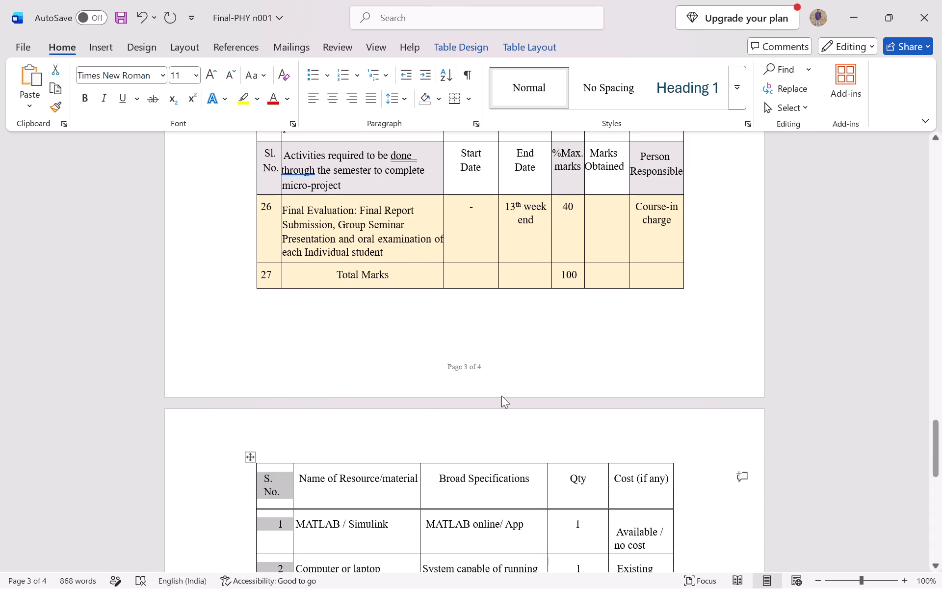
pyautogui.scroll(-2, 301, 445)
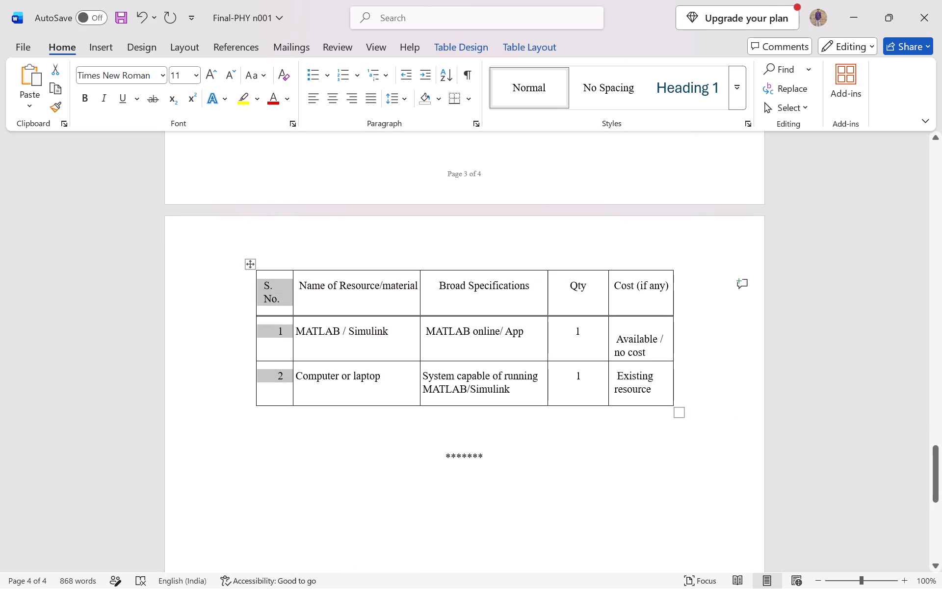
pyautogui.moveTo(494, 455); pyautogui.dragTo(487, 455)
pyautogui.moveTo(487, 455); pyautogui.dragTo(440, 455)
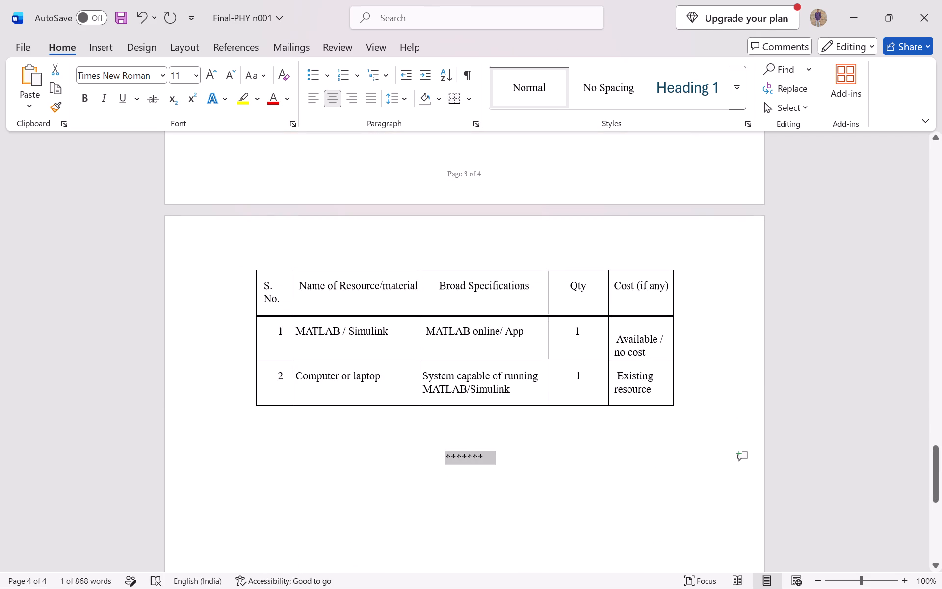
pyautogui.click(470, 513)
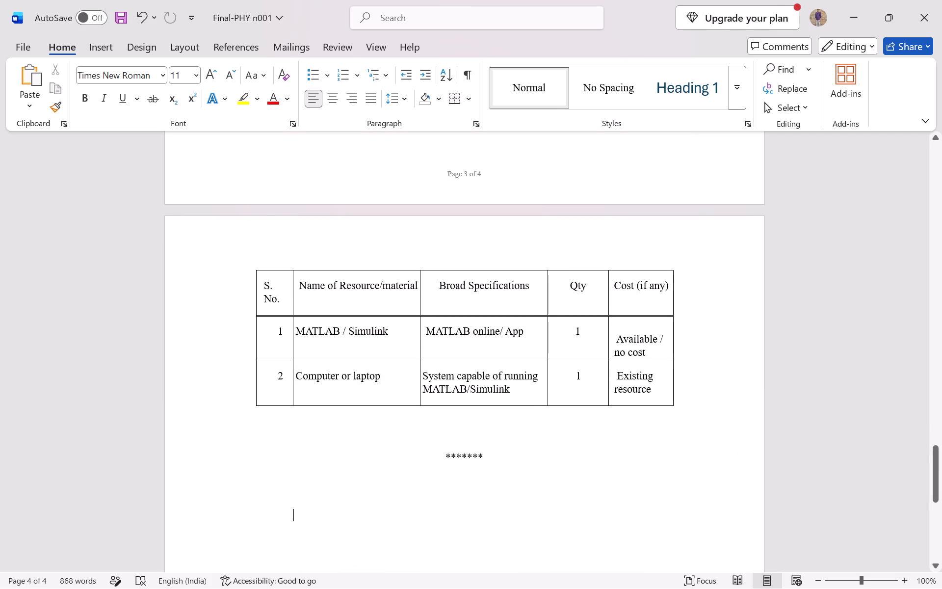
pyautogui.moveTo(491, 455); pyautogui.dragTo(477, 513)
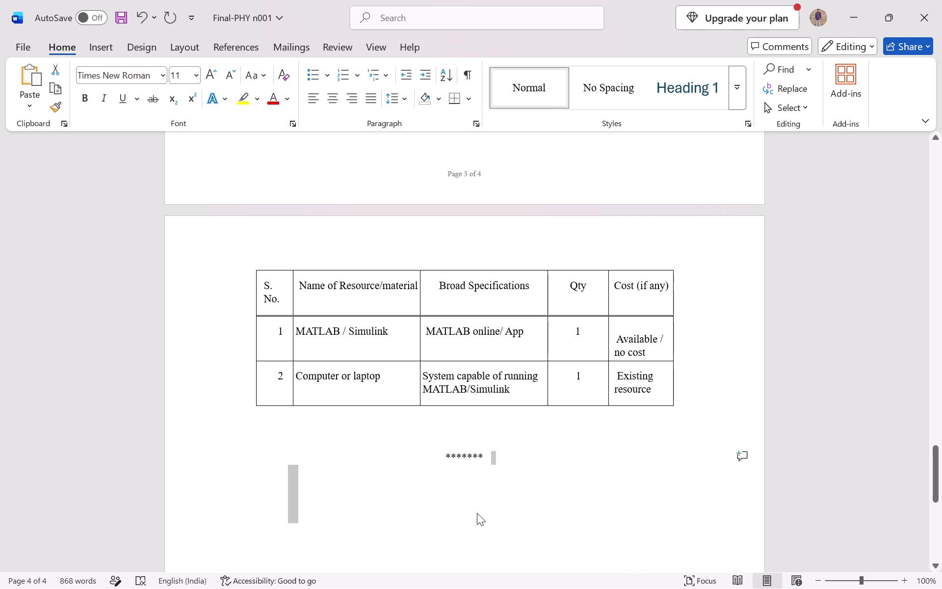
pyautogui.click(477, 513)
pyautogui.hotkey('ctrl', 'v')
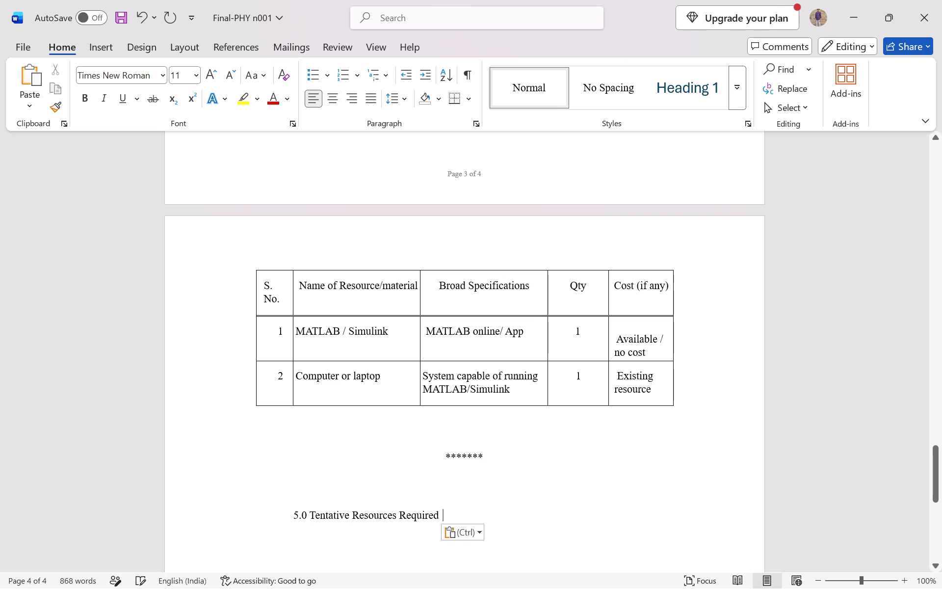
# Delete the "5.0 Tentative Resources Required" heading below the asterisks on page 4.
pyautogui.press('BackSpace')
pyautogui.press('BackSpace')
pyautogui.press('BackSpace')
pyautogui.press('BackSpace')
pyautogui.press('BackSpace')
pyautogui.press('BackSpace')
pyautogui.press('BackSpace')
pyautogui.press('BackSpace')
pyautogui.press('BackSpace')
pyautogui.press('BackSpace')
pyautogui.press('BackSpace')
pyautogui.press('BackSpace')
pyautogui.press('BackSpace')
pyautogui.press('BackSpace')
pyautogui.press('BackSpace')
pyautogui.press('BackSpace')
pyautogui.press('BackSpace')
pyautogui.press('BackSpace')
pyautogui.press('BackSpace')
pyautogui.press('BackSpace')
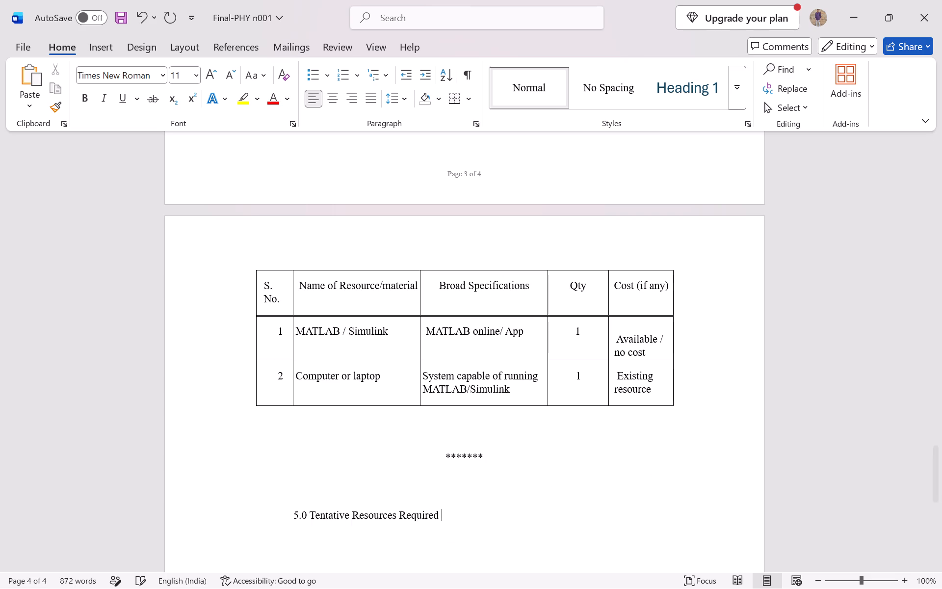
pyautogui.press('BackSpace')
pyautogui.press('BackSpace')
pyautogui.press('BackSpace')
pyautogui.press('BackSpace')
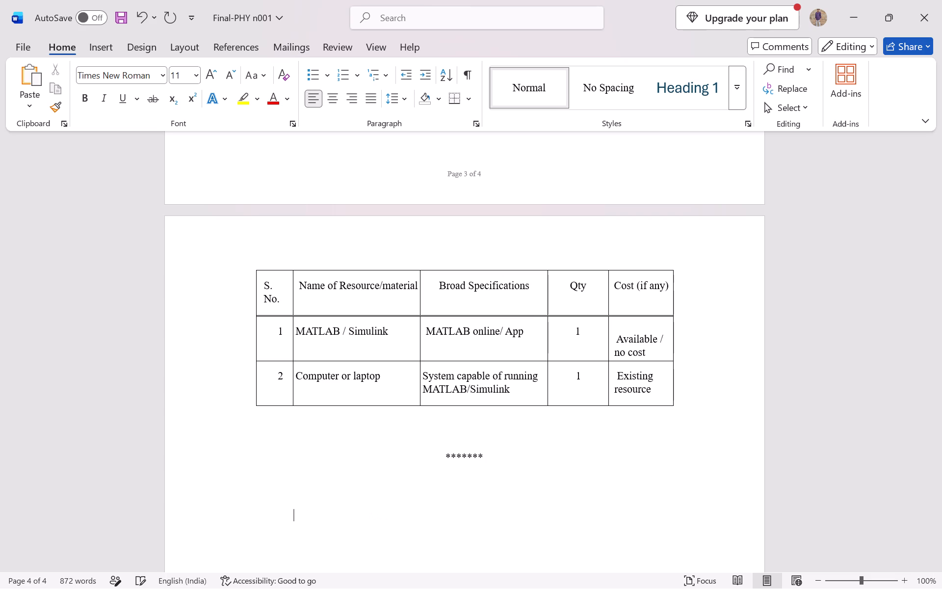
# Undo the heading's deletion and move, the row 25 height change, and the renumbering of the final action plan rows.
pyautogui.scroll(1, 360, 276)
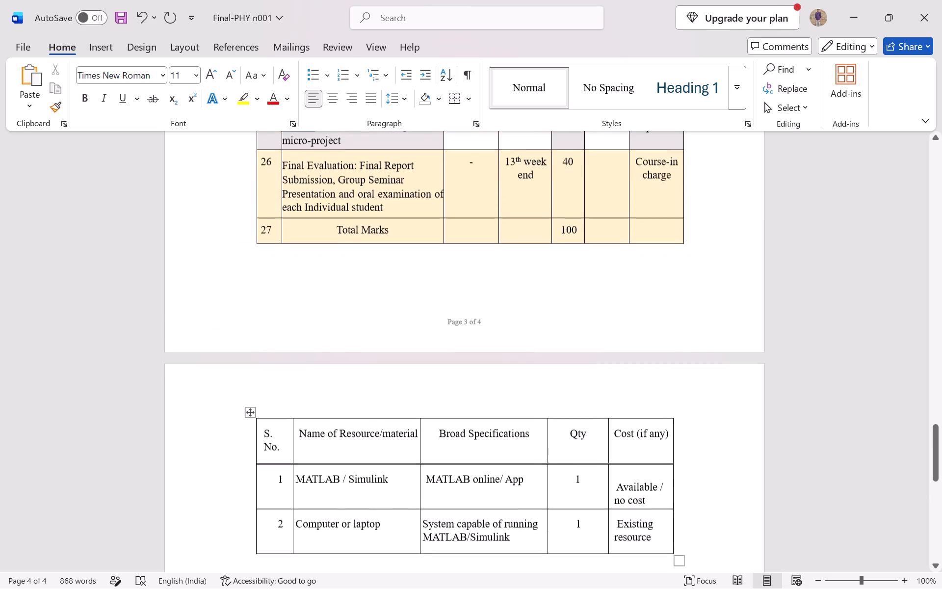
pyautogui.scroll(1, 360, 276)
pyautogui.hotkey('ctrl', 'z')
pyautogui.hotkey('ctrl', 'z')
pyautogui.hotkey('ctrl', 'z')
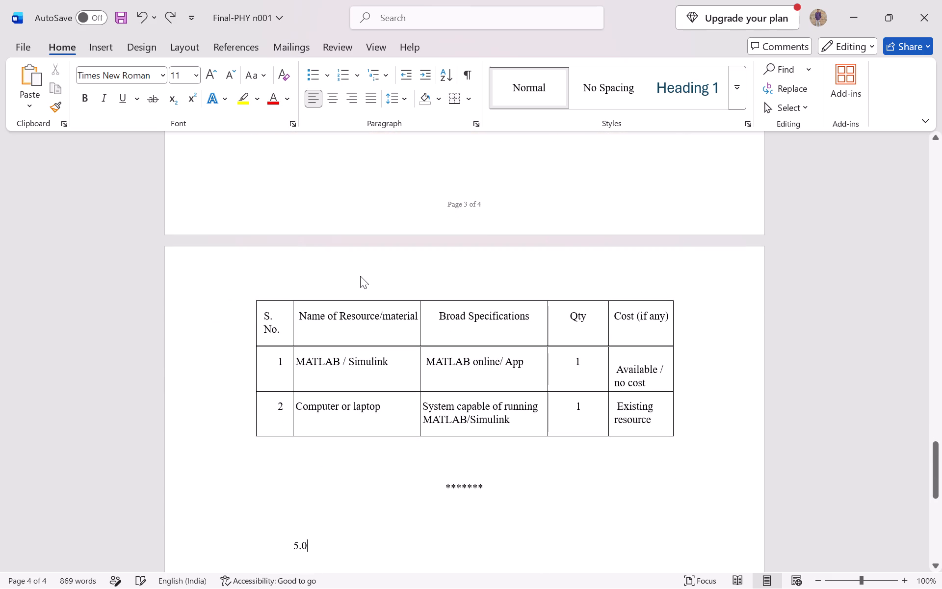
pyautogui.scroll(2, 360, 276)
pyautogui.hotkey('ctrl', 'z')
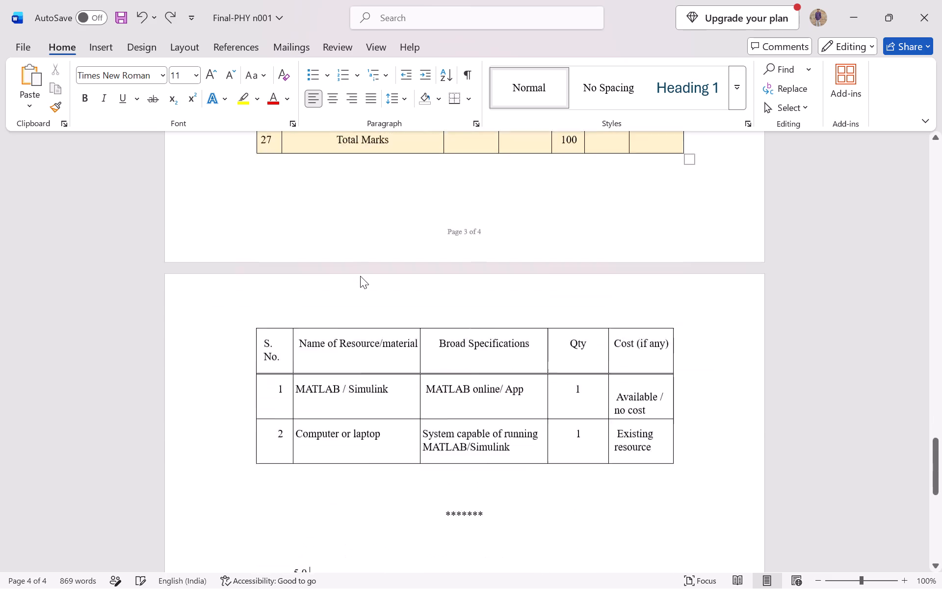
pyautogui.hotkey('ctrl', 'z')
pyautogui.hotkey('ctrl', 'z')
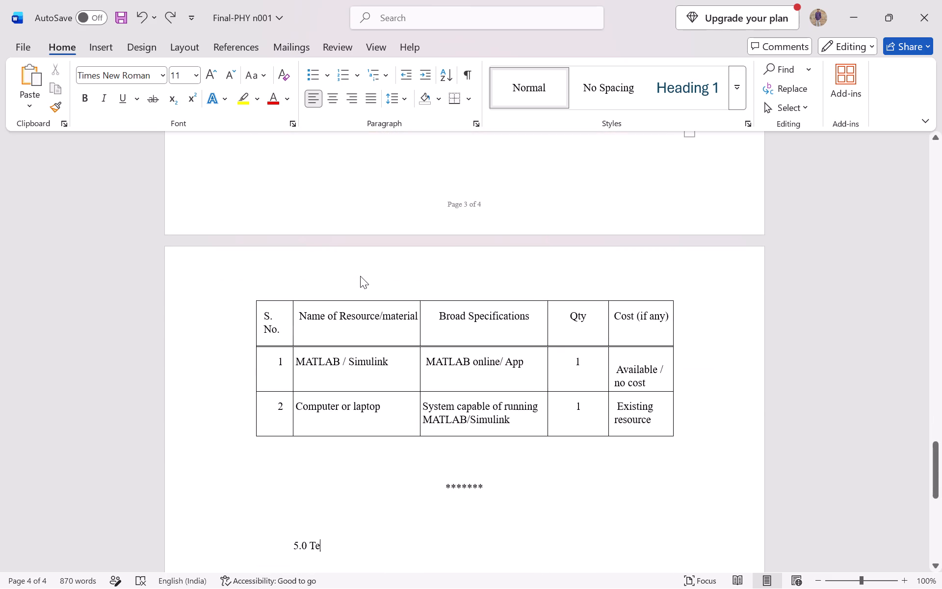
pyautogui.hotkey('ctrl', 'z')
pyautogui.hotkey('ctrl', 'z')
pyautogui.hotkey('ctrl', 'z')
pyautogui.hotkey('ctrl', 'z')
pyautogui.hotkey('ctrl', 'z')
pyautogui.hotkey('ctrl', 'z')
pyautogui.hotkey('ctrl', 'z')
pyautogui.hotkey('ctrl', 'z')
pyautogui.hotkey('ctrl', 'z')
pyautogui.hotkey('ctrl', 'z')
pyautogui.hotkey('ctrl', 'z')
pyautogui.hotkey('ctrl', 'z')
pyautogui.hotkey('ctrl', 'z')
pyautogui.hotkey('ctrl', 'z')
pyautogui.hotkey('ctrl', 'z')
pyautogui.hotkey('ctrl', 'z')
pyautogui.hotkey('ctrl', 'z')
pyautogui.hotkey('ctrl', 'z')
pyautogui.hotkey('ctrl', 'z')
pyautogui.hotkey('ctrl', 'z')
pyautogui.hotkey('ctrl', 'z')
pyautogui.hotkey('ctrl', 'z')
pyautogui.hotkey('ctrl', 'z')
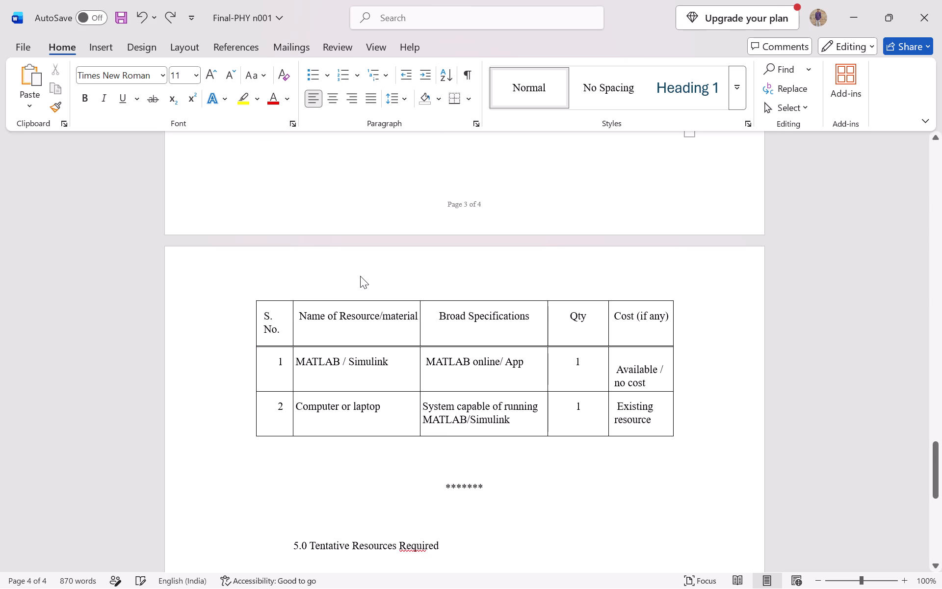
# Remove the blank line before "micro-project" in the repeated header row above the Final Evaluation row.
pyautogui.scroll(2, 360, 276)
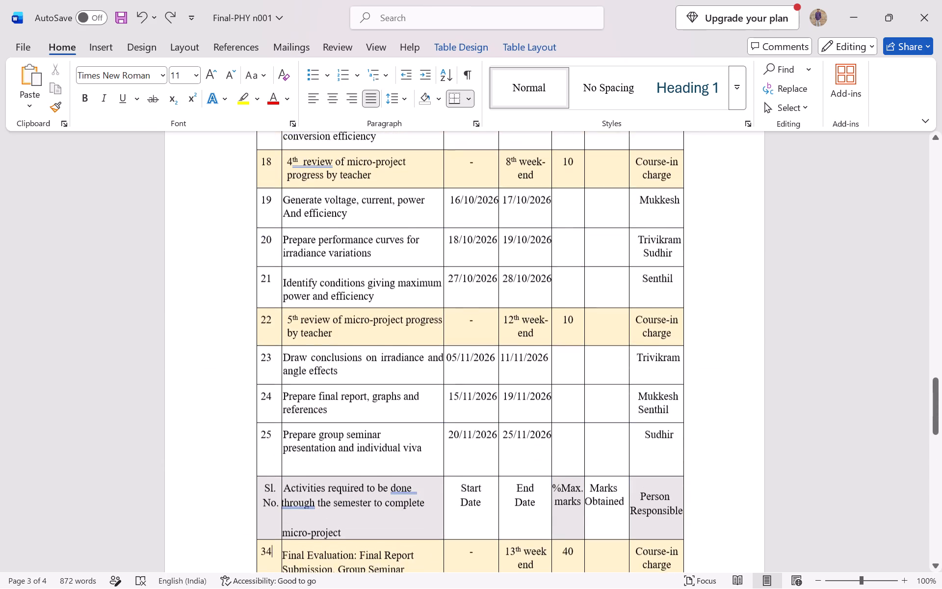
pyautogui.scroll(-1, 360, 276)
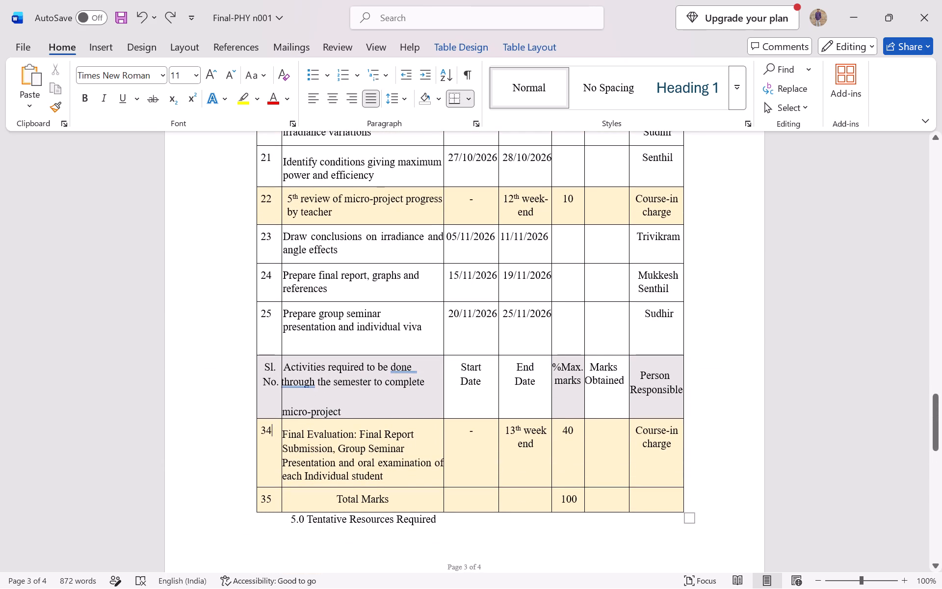
pyautogui.click(364, 406)
pyautogui.click(340, 394)
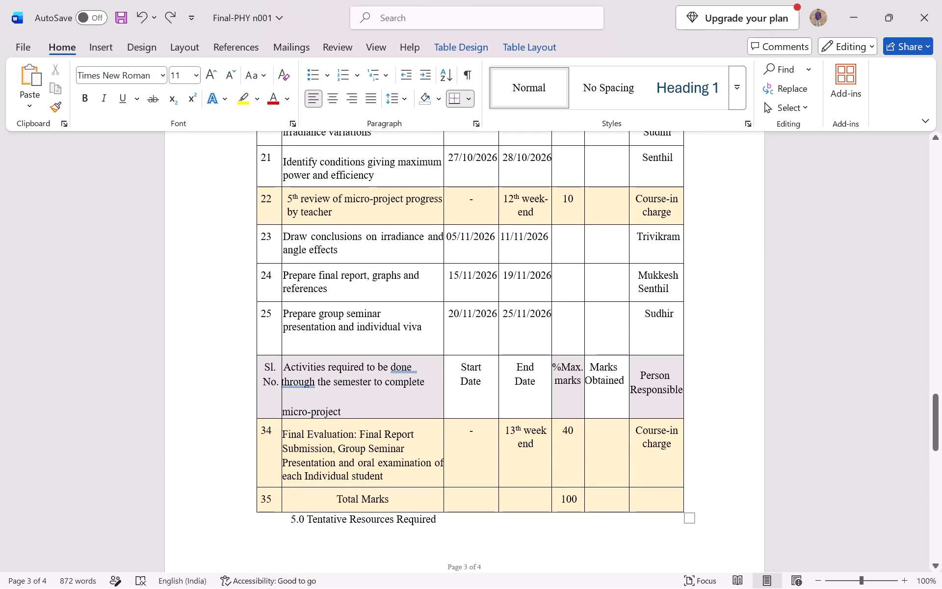
pyautogui.press('\\')
pyautogui.press('BackSpace')
pyautogui.press('BackSpace')
pyautogui.press('BackSpace')
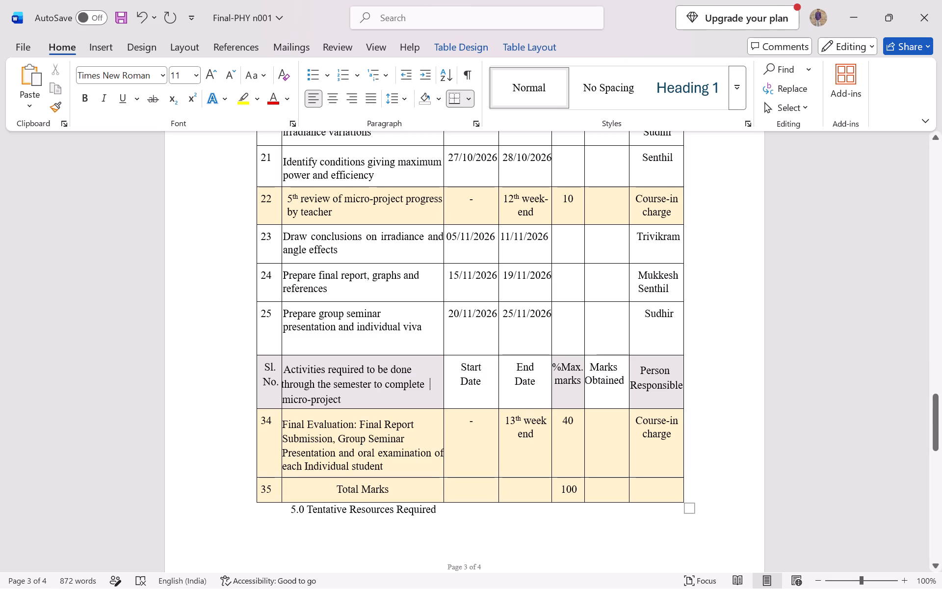
# Reduce the height of row 25 in the action plan table, leaving a small gap below its text.
pyautogui.moveTo(363, 355); pyautogui.dragTo(371, 334)
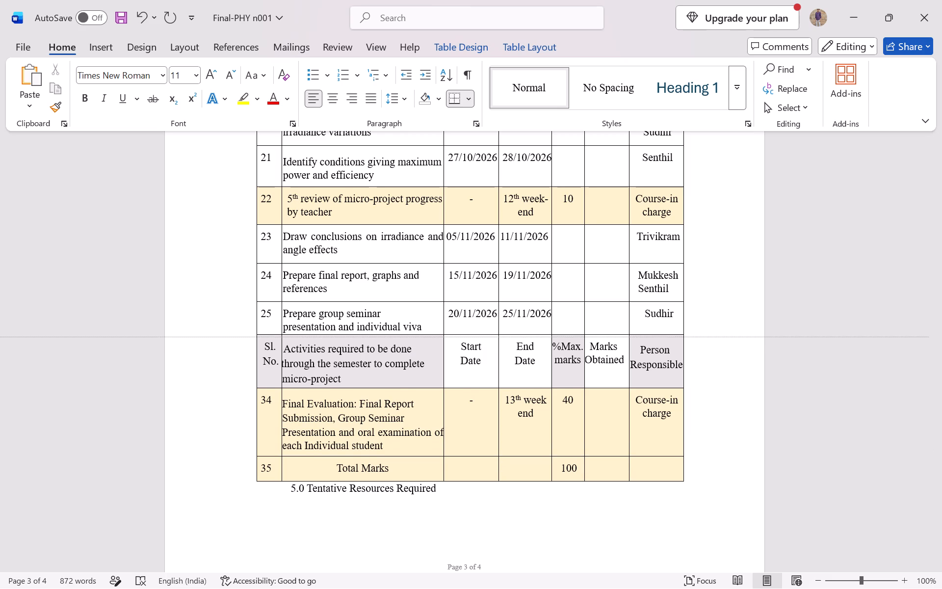
pyautogui.moveTo(371, 334); pyautogui.dragTo(369, 369)
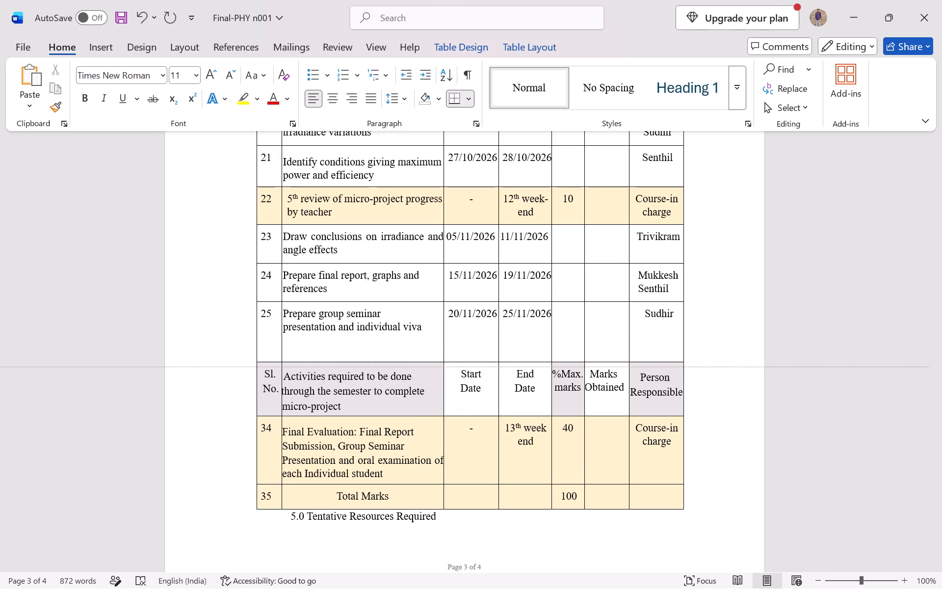
pyautogui.moveTo(369, 369); pyautogui.dragTo(378, 352)
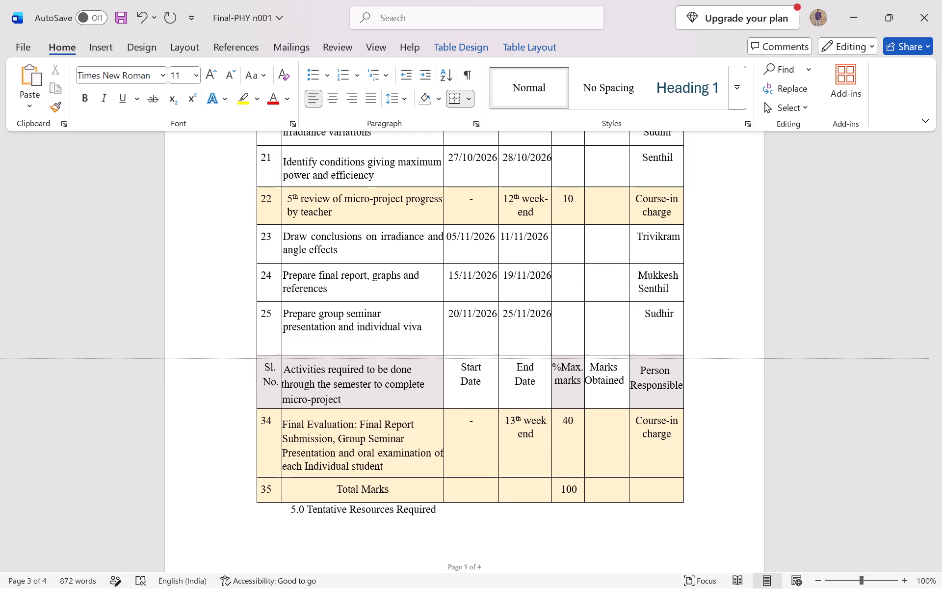
pyautogui.moveTo(378, 352); pyautogui.dragTo(378, 340)
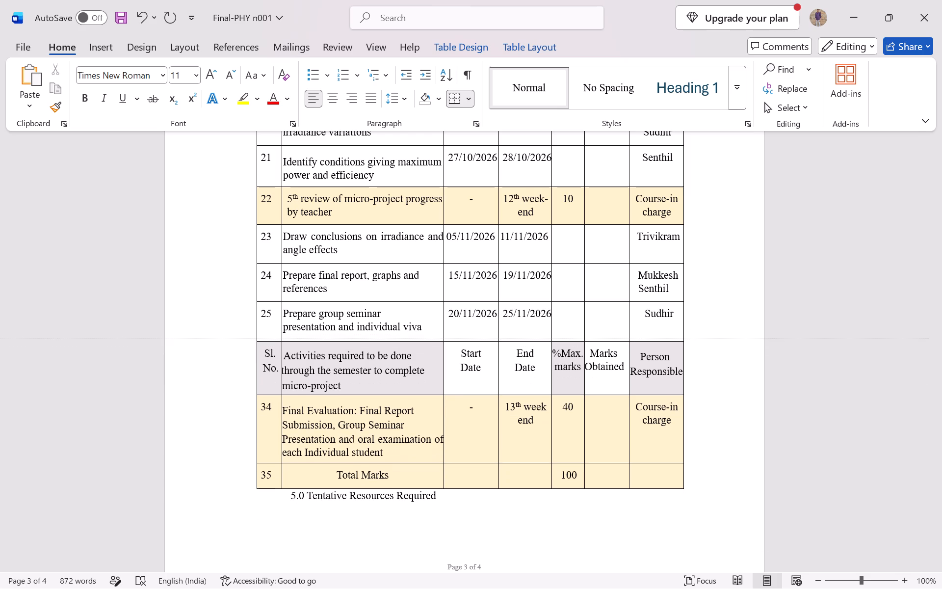
pyautogui.moveTo(378, 340); pyautogui.dragTo(379, 342)
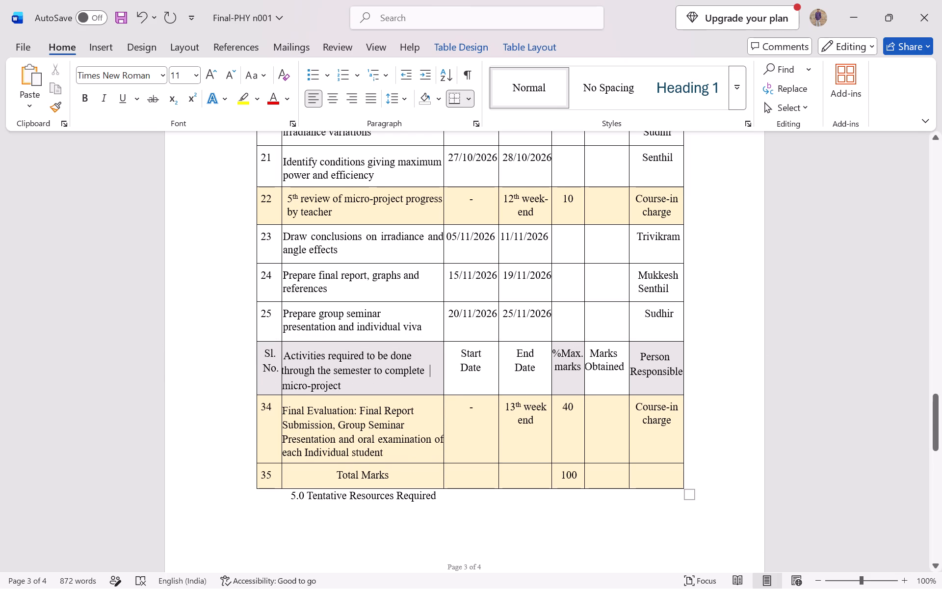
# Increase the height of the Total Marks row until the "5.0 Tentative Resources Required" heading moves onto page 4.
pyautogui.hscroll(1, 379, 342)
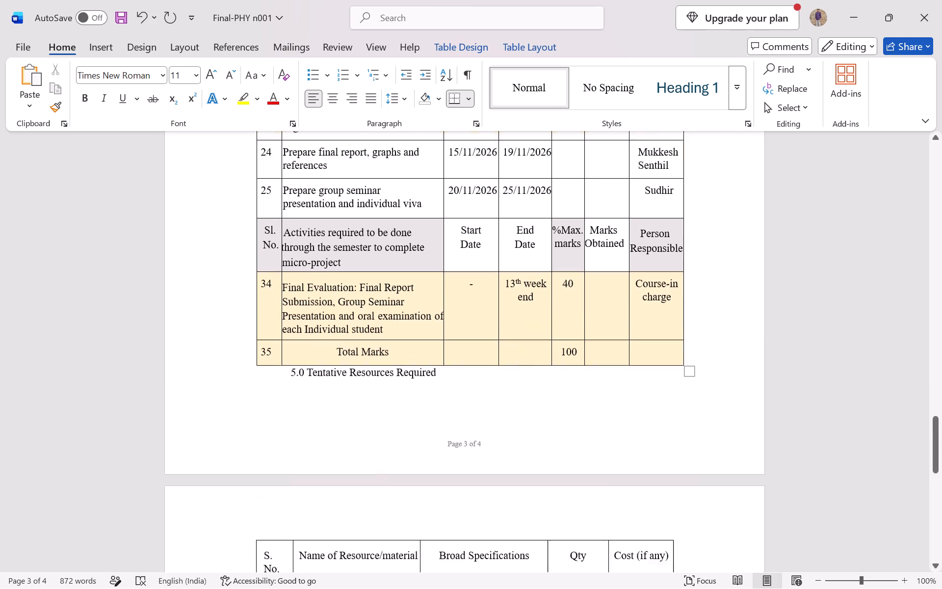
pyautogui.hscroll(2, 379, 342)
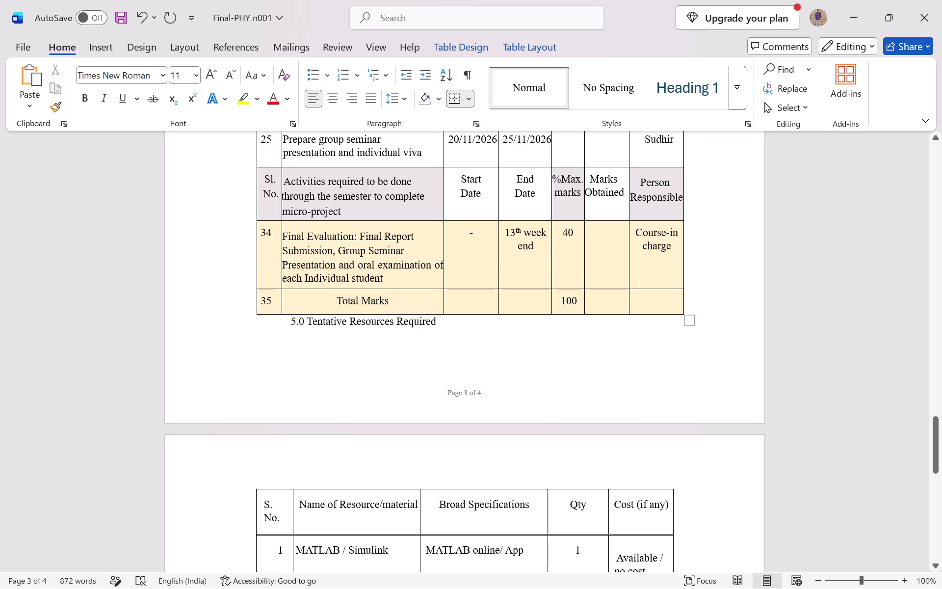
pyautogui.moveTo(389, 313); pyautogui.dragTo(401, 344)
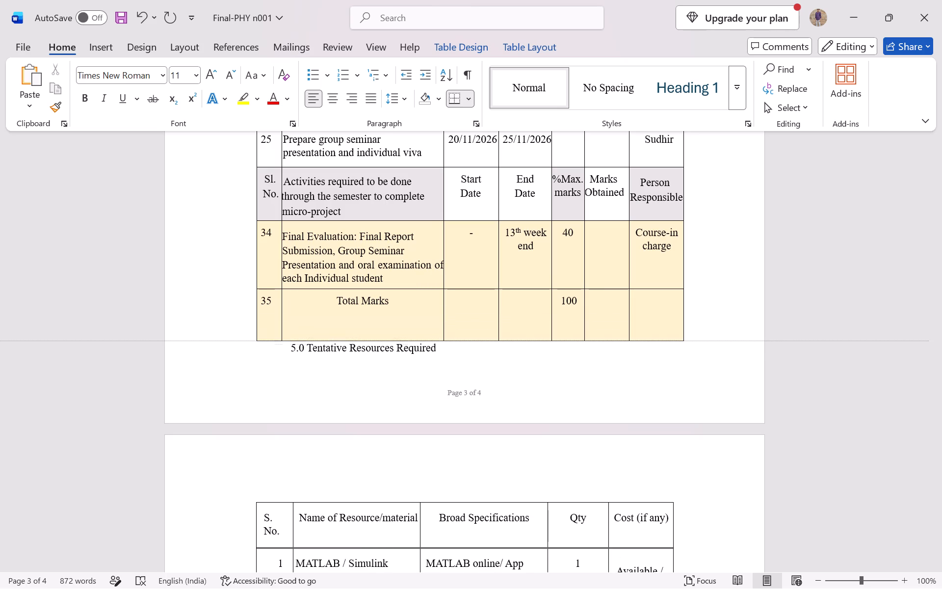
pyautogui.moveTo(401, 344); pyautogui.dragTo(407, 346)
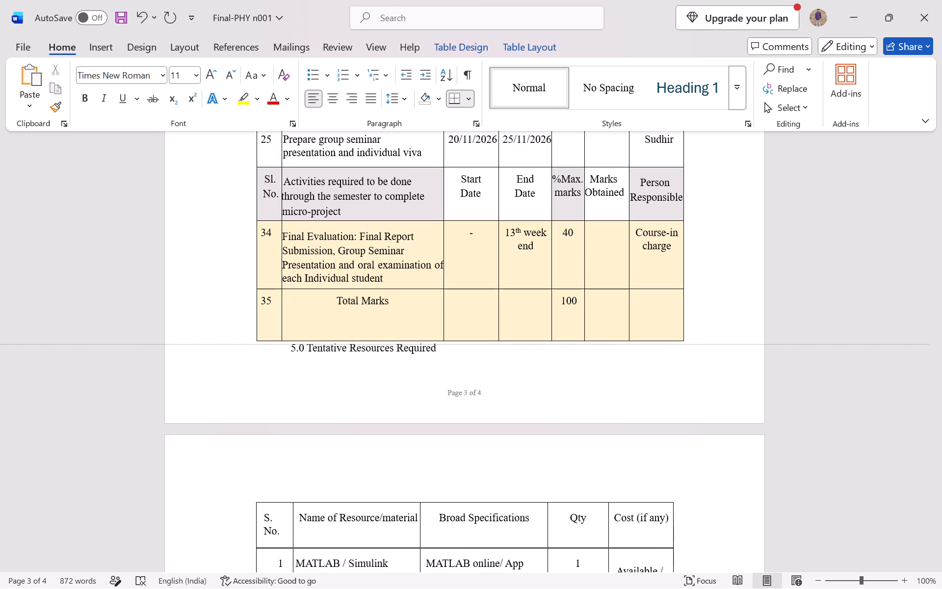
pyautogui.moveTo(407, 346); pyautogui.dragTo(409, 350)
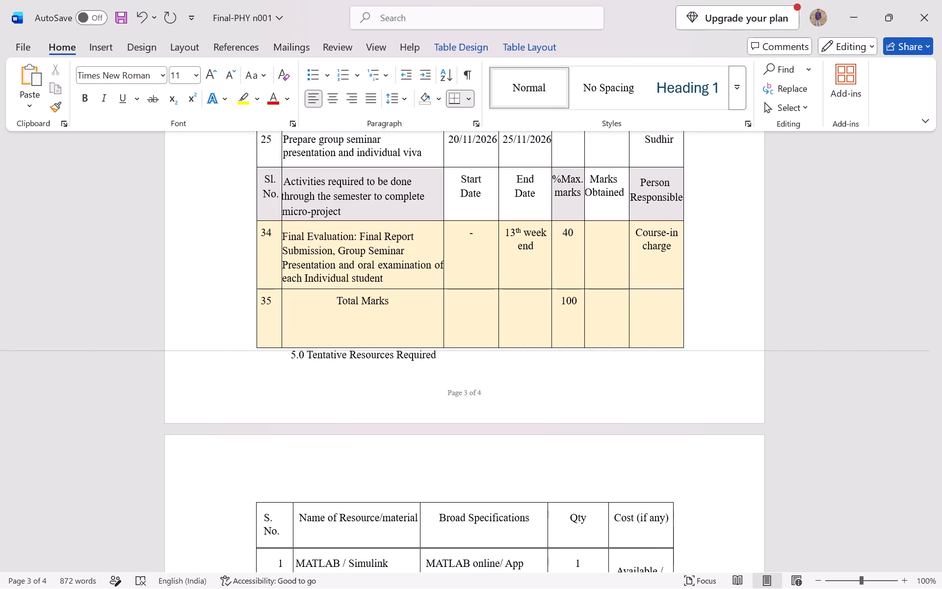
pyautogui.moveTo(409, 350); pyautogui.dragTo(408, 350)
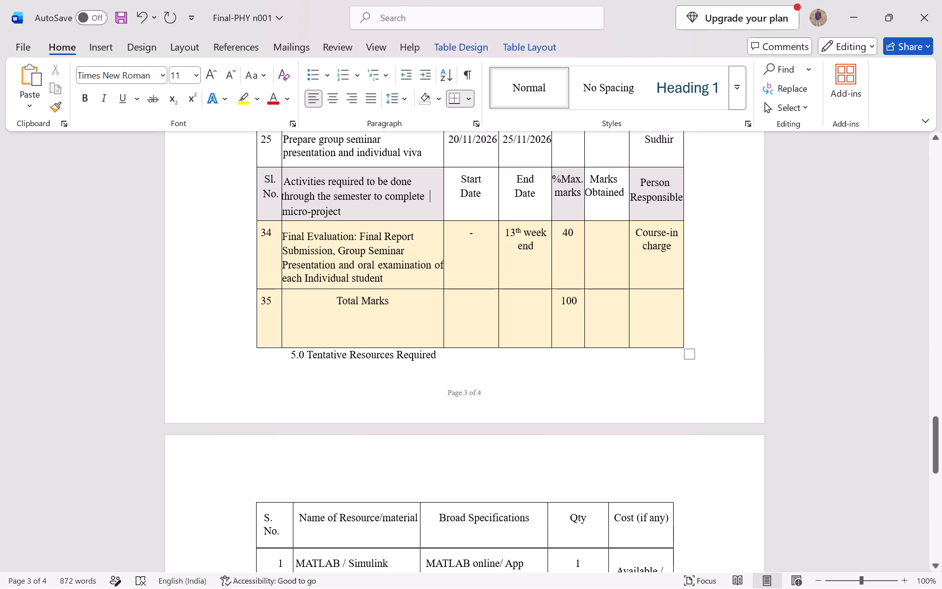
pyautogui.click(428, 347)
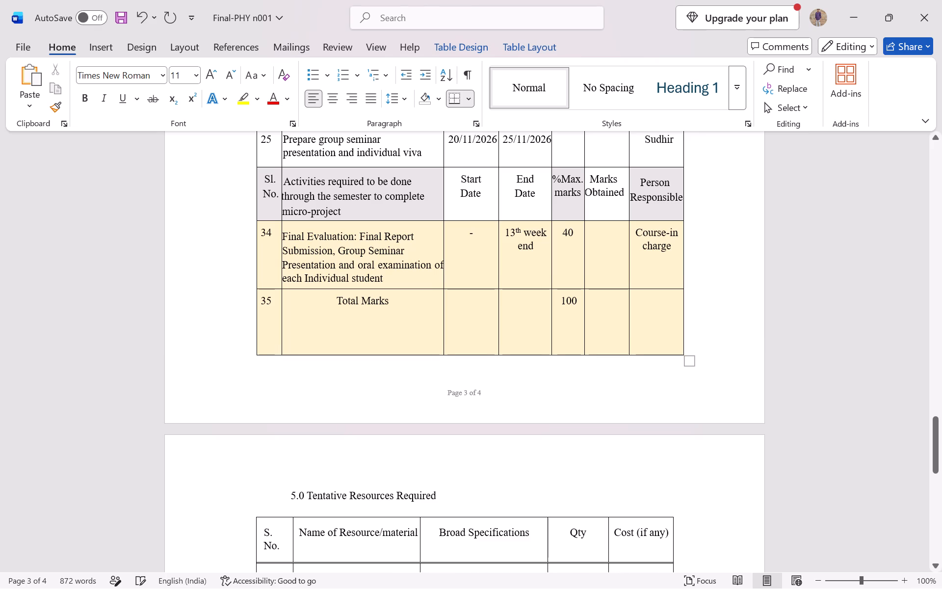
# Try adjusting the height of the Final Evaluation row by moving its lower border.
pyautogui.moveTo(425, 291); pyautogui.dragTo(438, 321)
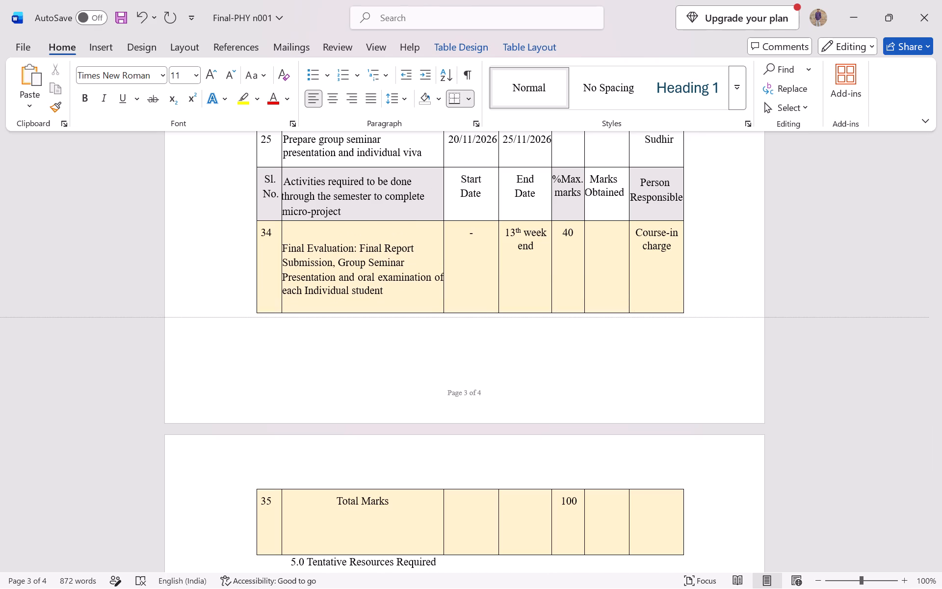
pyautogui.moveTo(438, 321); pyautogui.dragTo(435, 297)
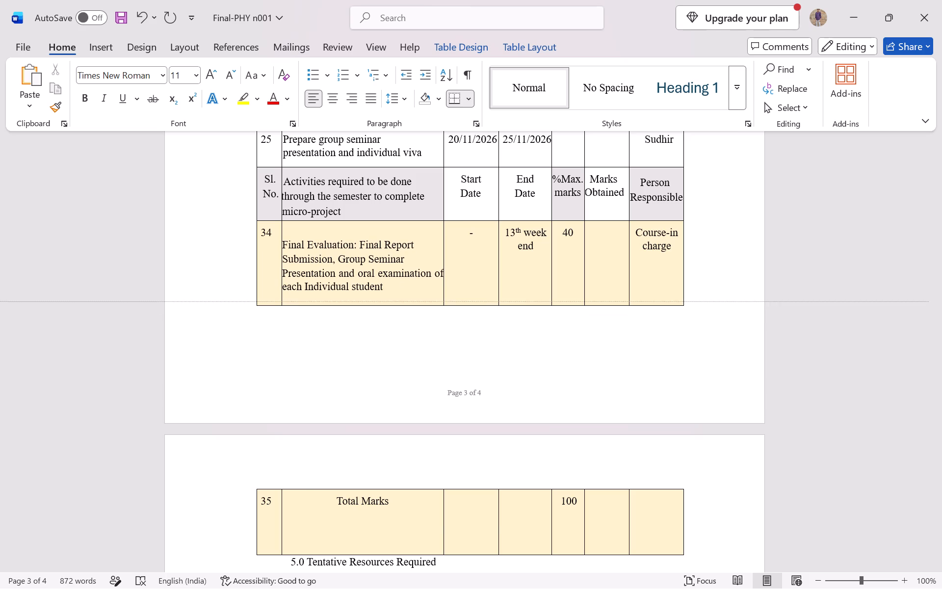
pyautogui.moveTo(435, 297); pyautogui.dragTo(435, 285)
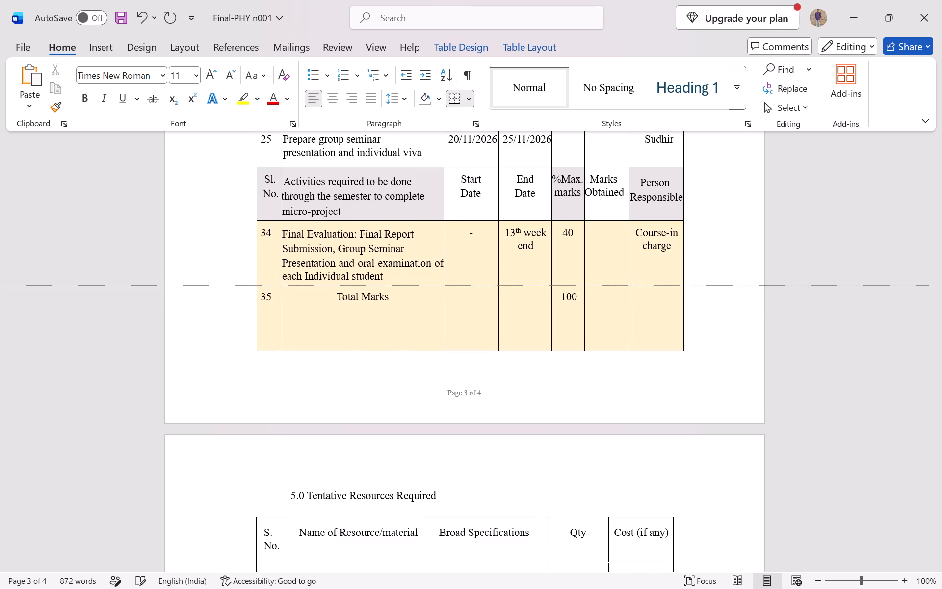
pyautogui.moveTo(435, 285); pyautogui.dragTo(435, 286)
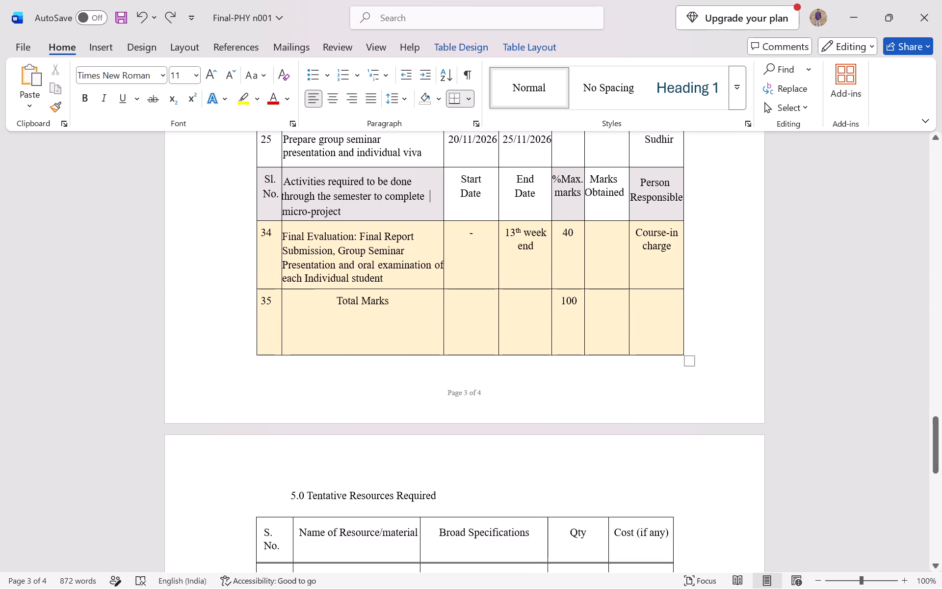
# Reduce the heights of row 24, row 25, the repeated header row and the Final Evaluation row to fit closely around their text.
pyautogui.scroll(1, 440, 353)
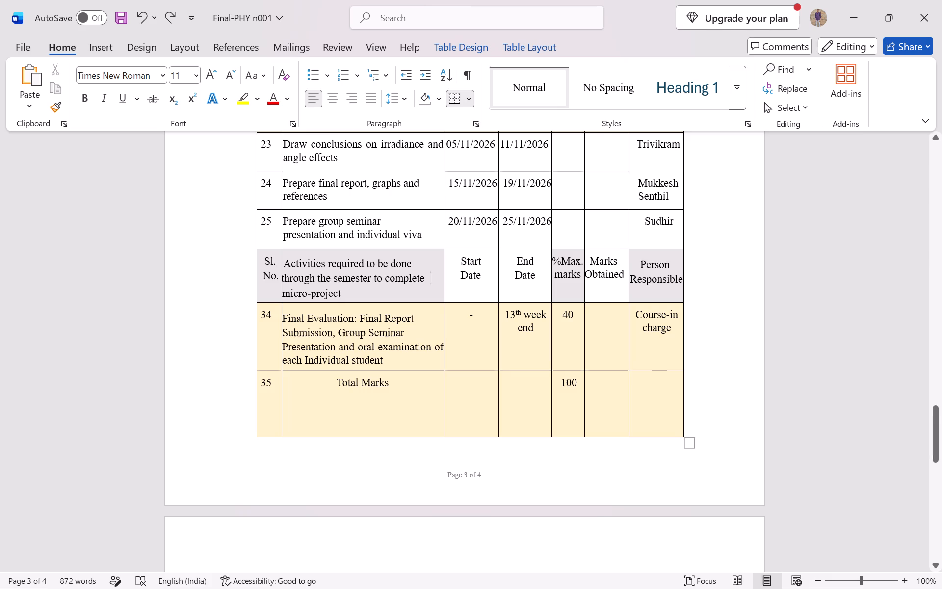
pyautogui.moveTo(429, 371); pyautogui.dragTo(434, 355)
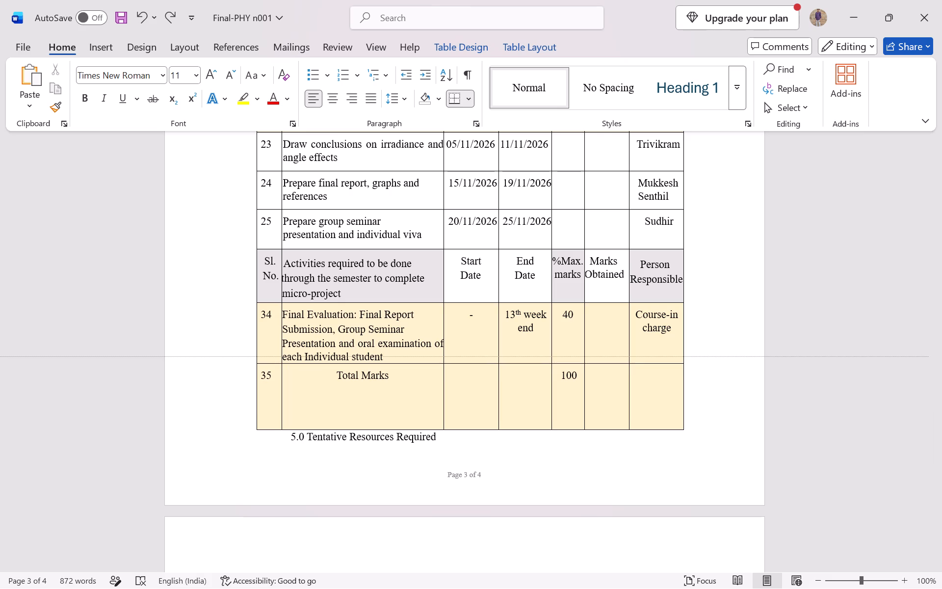
pyautogui.moveTo(434, 355); pyautogui.dragTo(432, 357)
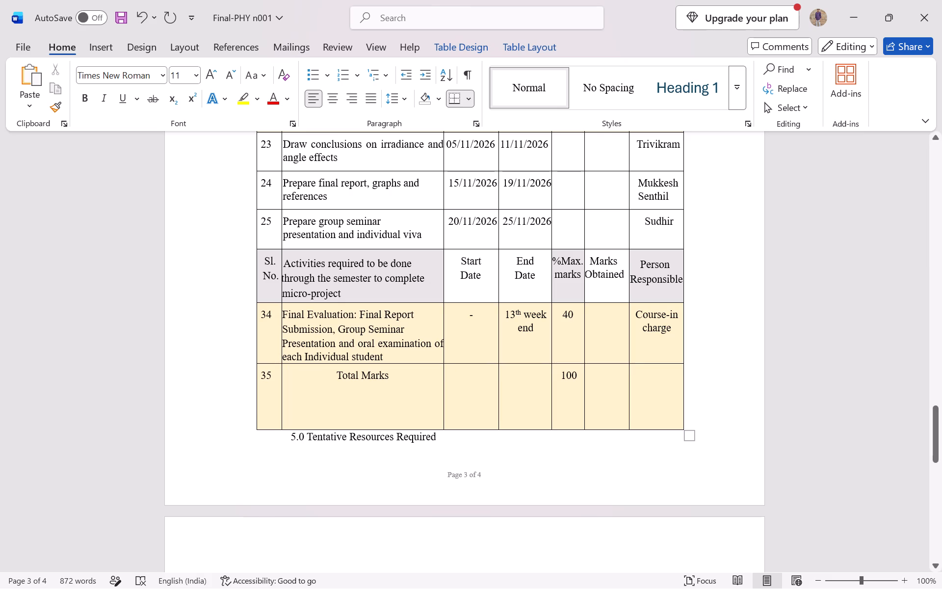
pyautogui.click(418, 301)
pyautogui.moveTo(420, 305); pyautogui.dragTo(423, 287)
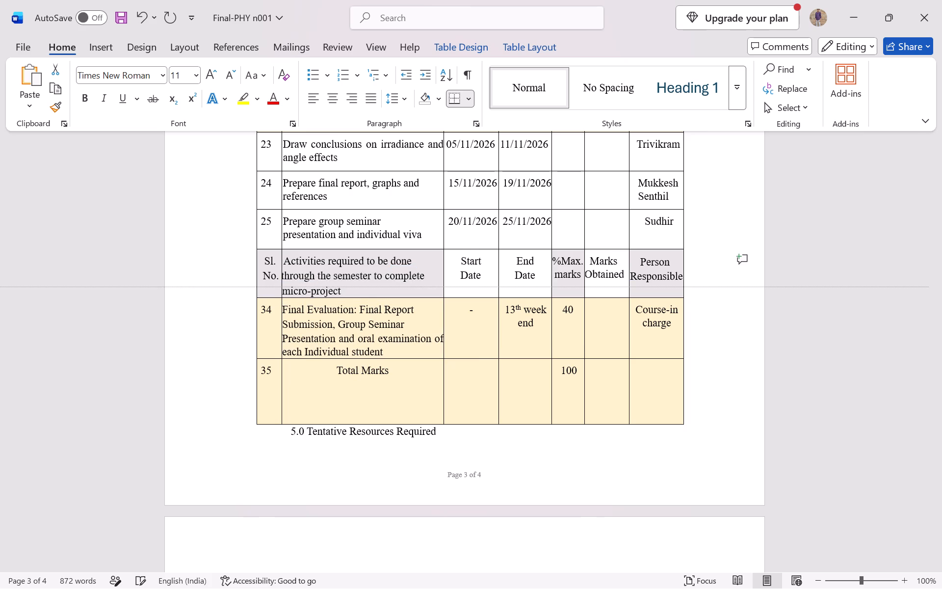
pyautogui.moveTo(423, 287); pyautogui.dragTo(423, 278)
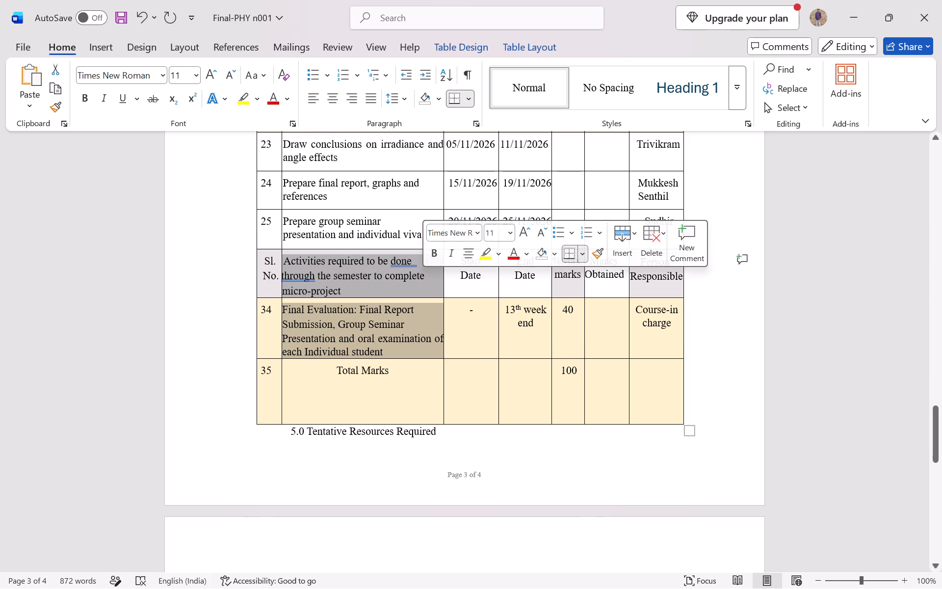
pyautogui.moveTo(408, 250); pyautogui.dragTo(409, 244)
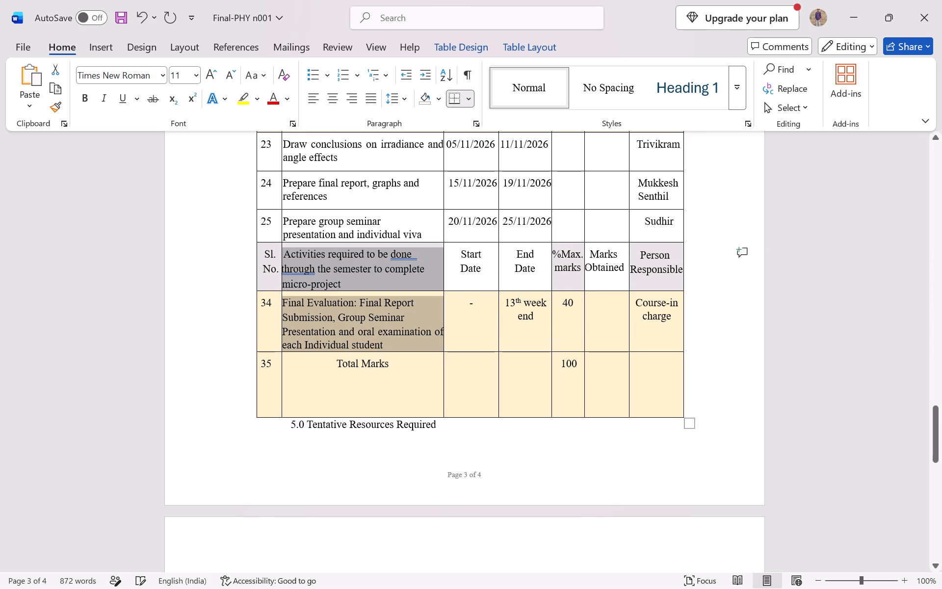
pyautogui.moveTo(398, 210); pyautogui.dragTo(400, 202)
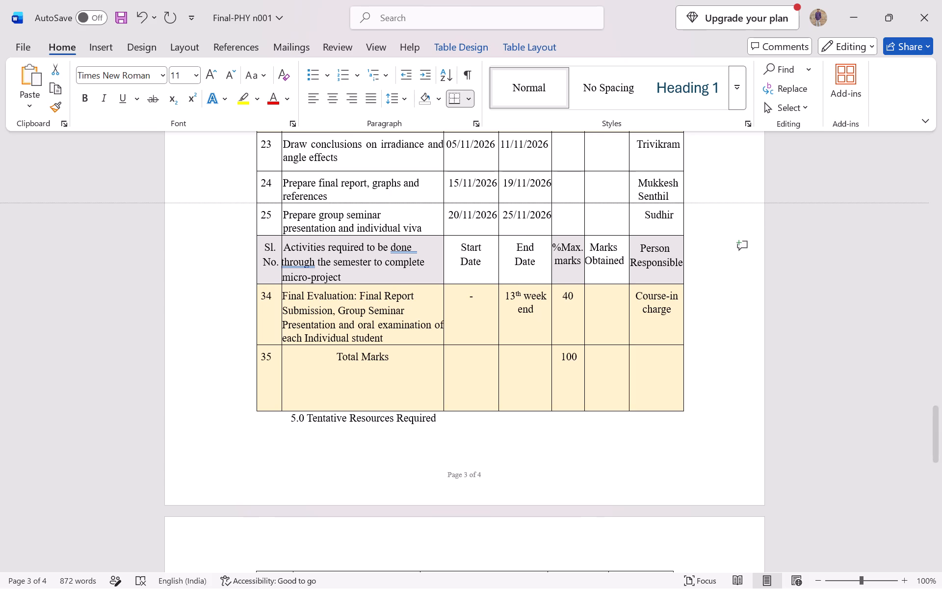
pyautogui.moveTo(400, 202); pyautogui.dragTo(400, 205)
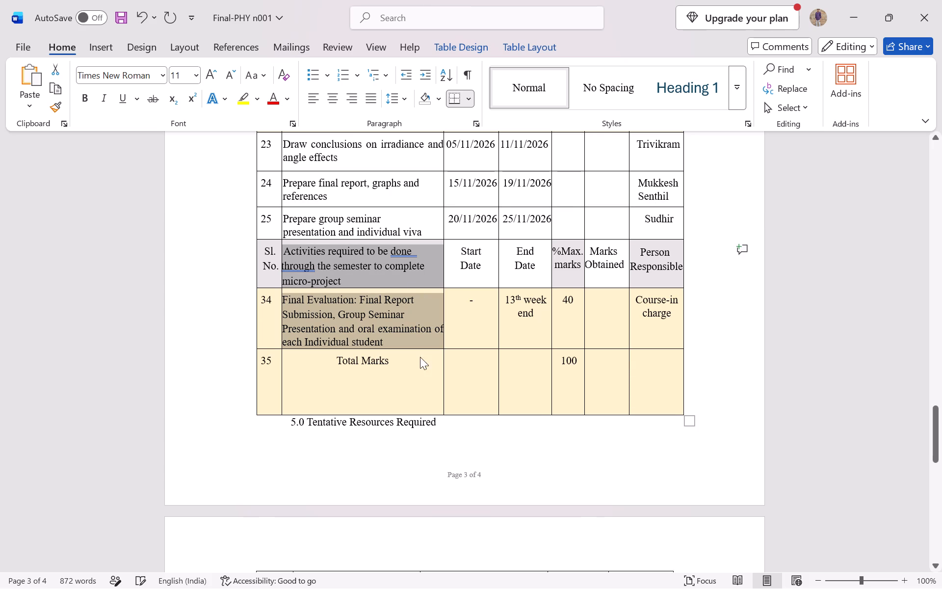
# Reduce the Total Marks row to a single line's height, with the resources heading directly beneath the table.
pyautogui.click(433, 415)
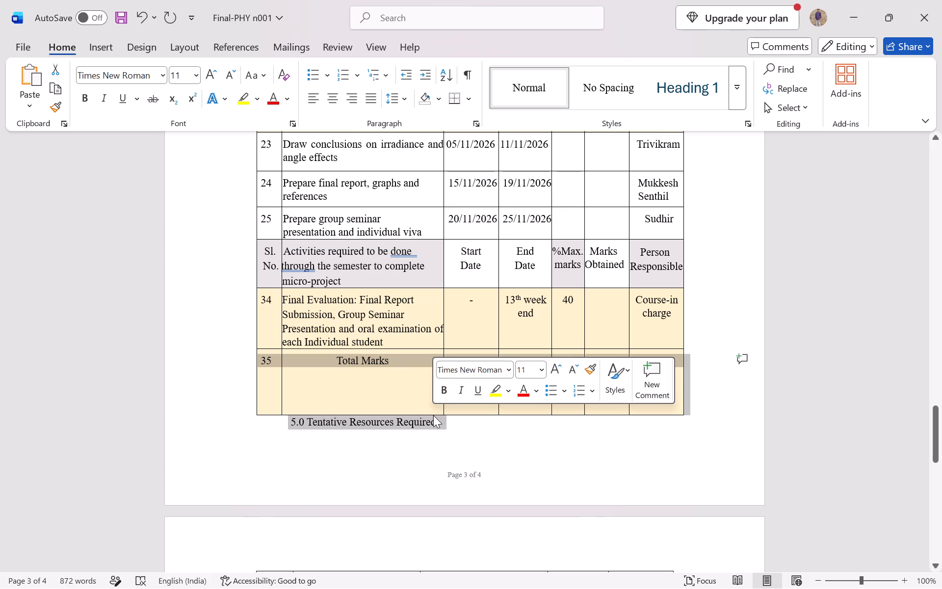
pyautogui.click(462, 429)
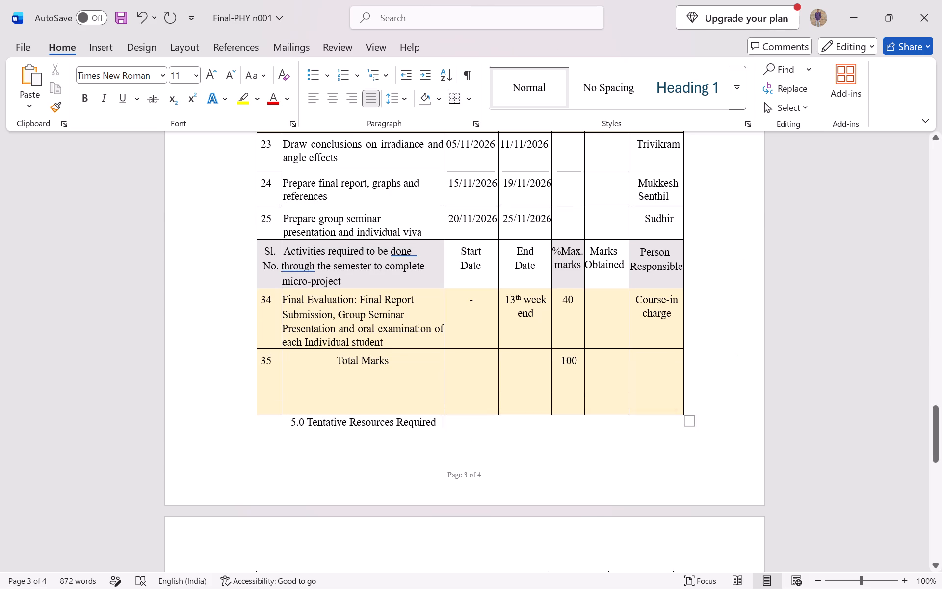
pyautogui.moveTo(431, 414); pyautogui.dragTo(424, 373)
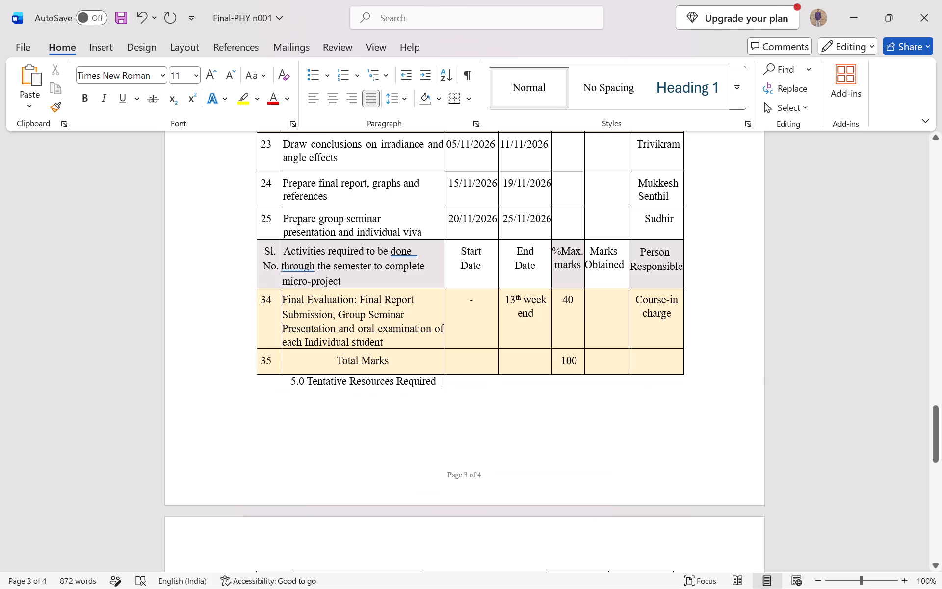
# Save the Final-PHY n001 document and close it.
pyautogui.scroll(1, 469, 402)
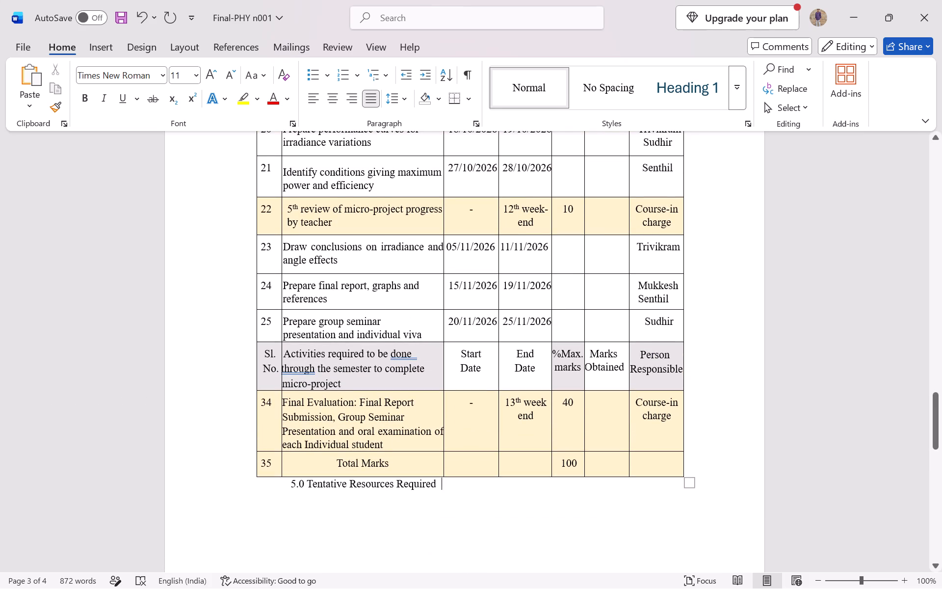
pyautogui.scroll(-1, 429, 504)
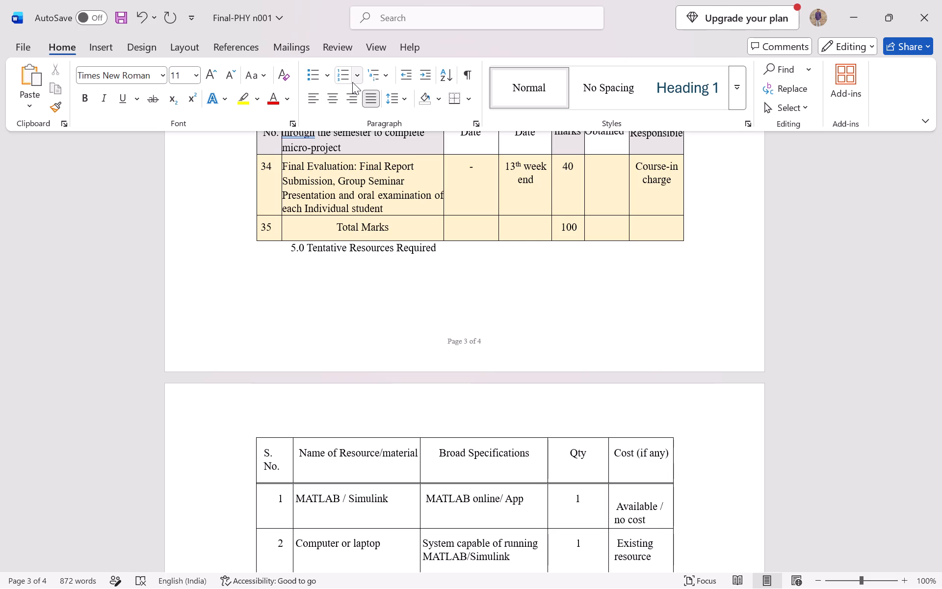
pyautogui.click(125, 14)
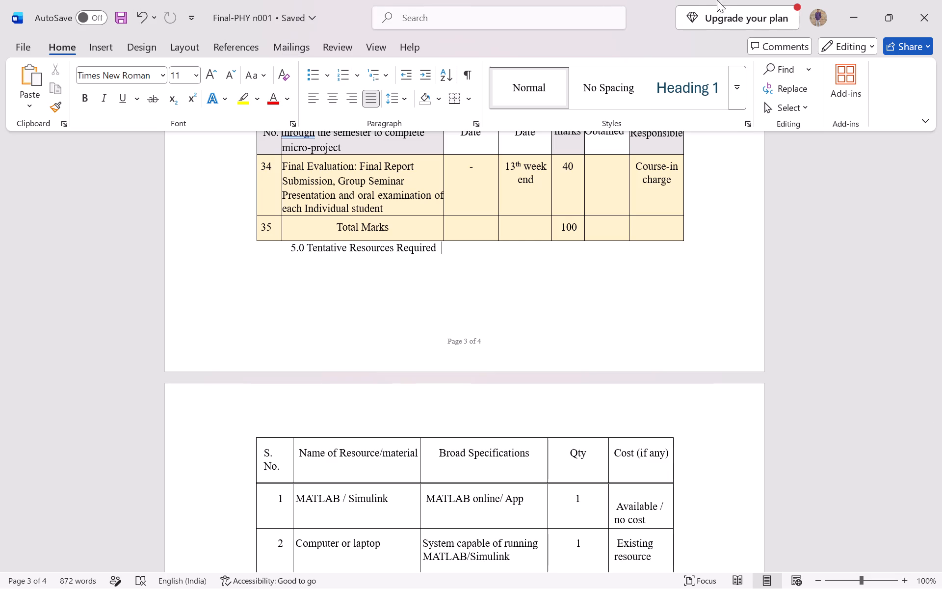
pyautogui.click(910, 0)
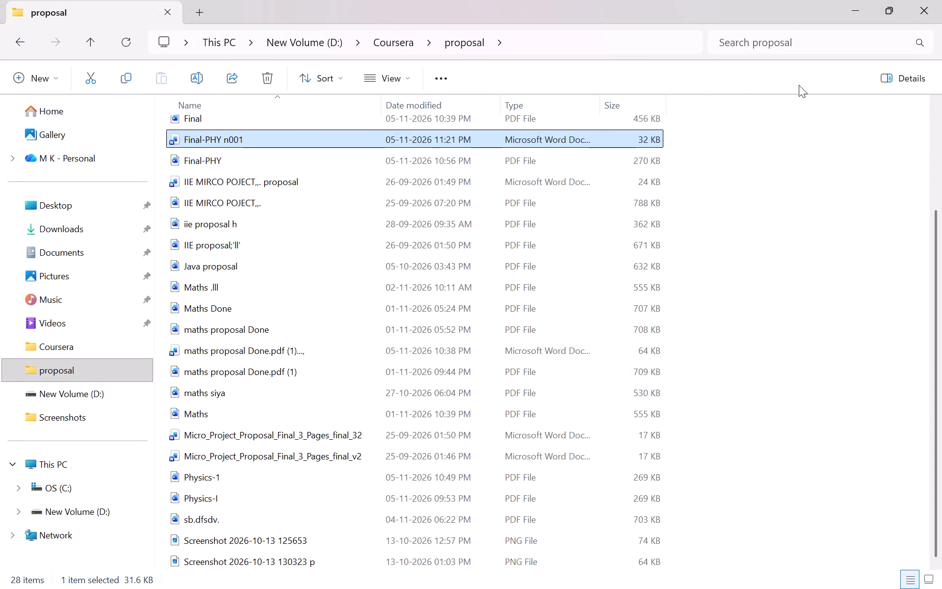
# Reopen the Final-PHY n001 Word document from the proposal folder.
pyautogui.doubleClick(206, 143)
# Review the reopened proposal, examining the action plan table's rows, page breaks, resources heading and first-page sections.
pyautogui.scroll(-8, 340, 393)
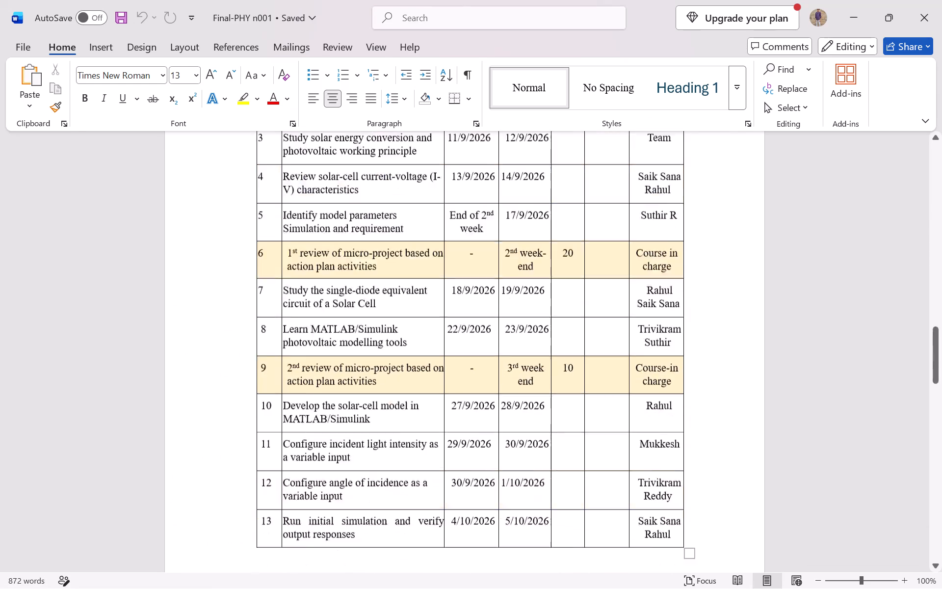
pyautogui.scroll(-2, 340, 393)
pyautogui.scroll(1, 340, 393)
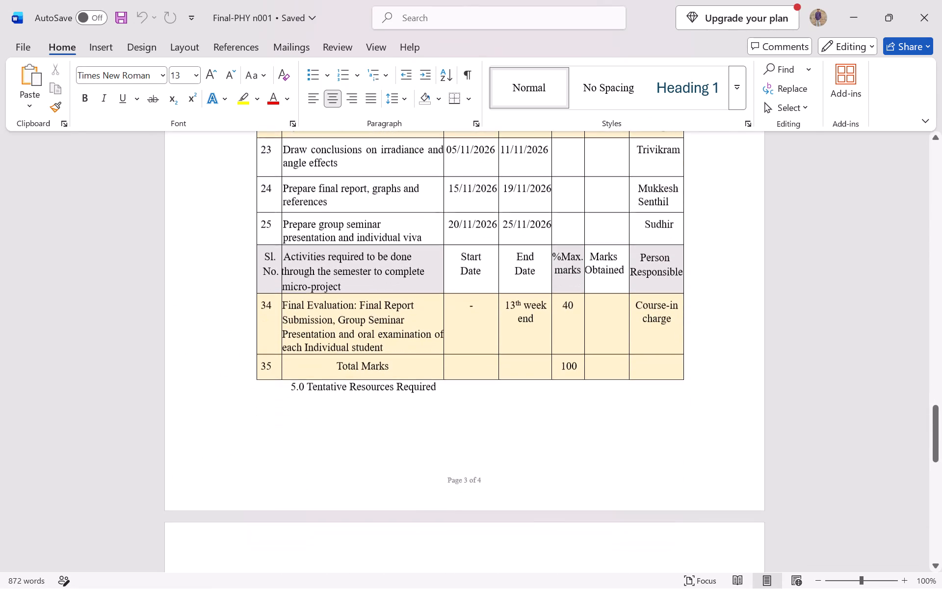
pyautogui.scroll(1, 340, 393)
pyautogui.hscroll(1, 340, 393)
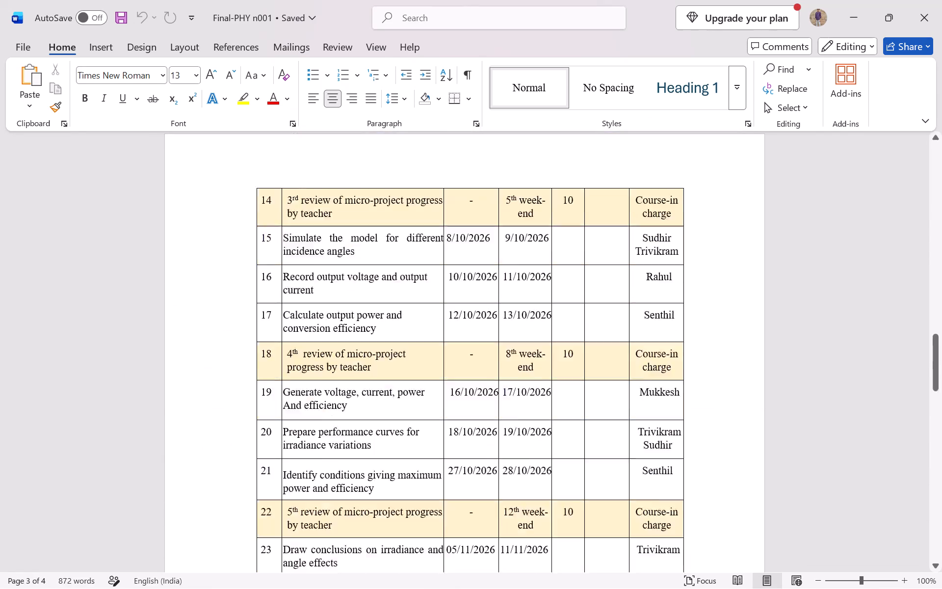
pyautogui.hscroll(2, 340, 393)
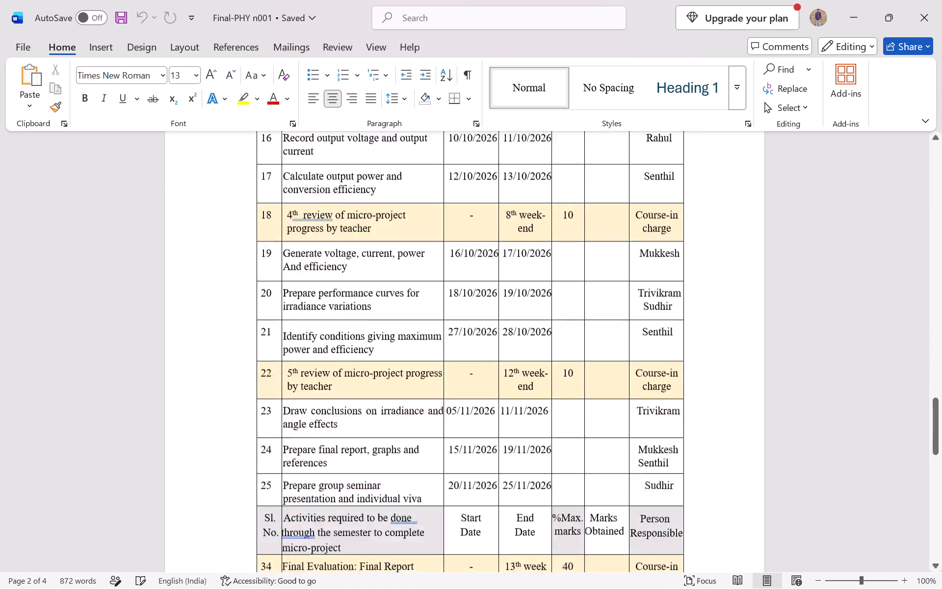
pyautogui.hscroll(1, 340, 393)
pyautogui.scroll(1, 340, 393)
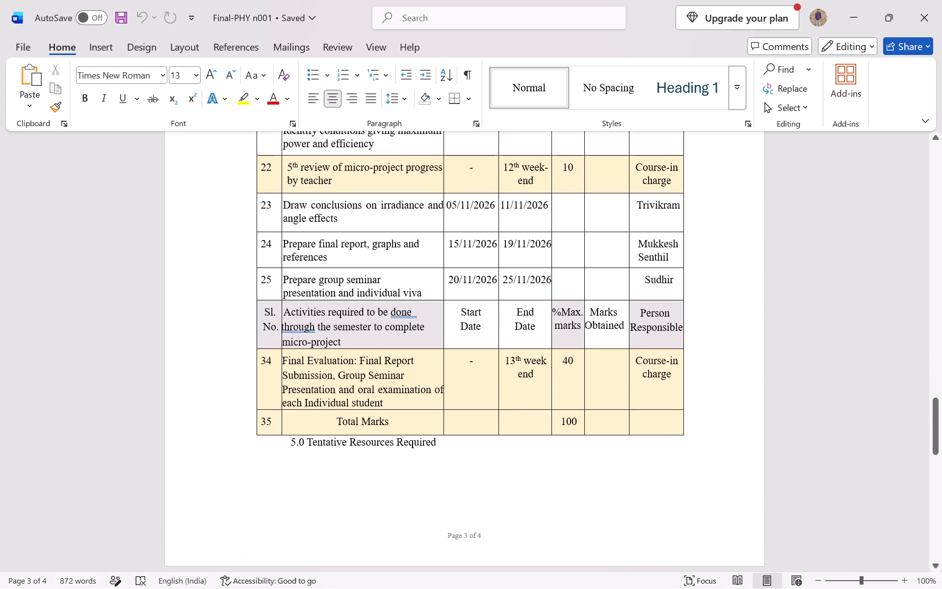
pyautogui.scroll(5, 340, 393)
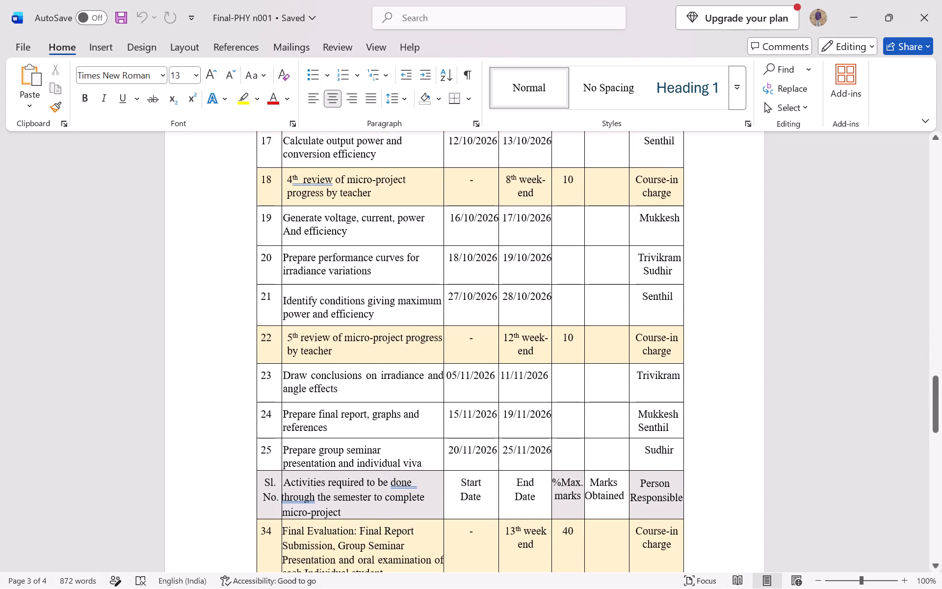
pyautogui.scroll(6, 340, 393)
pyautogui.hscroll(1, 340, 393)
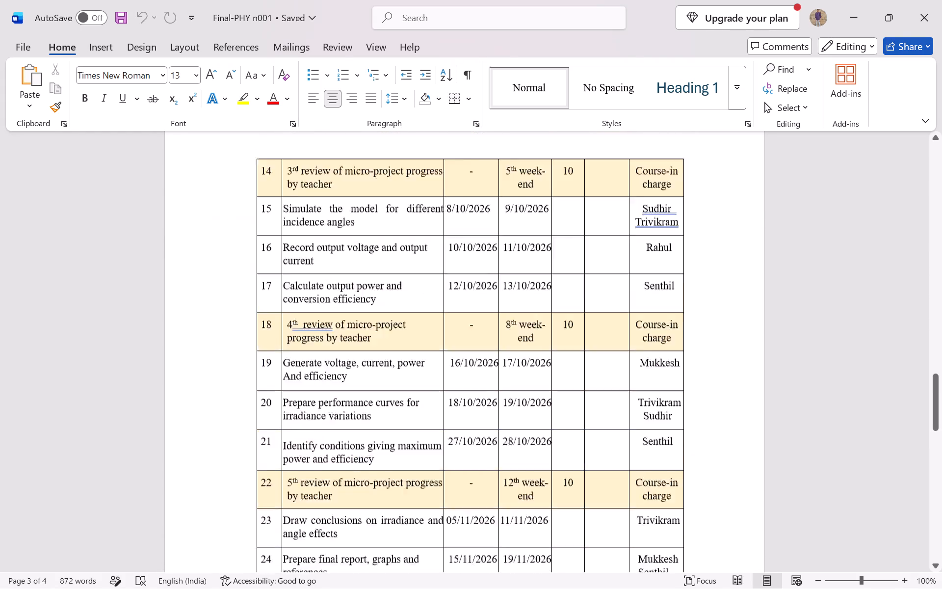
pyautogui.hscroll(1, 340, 393)
pyautogui.scroll(6, 340, 393)
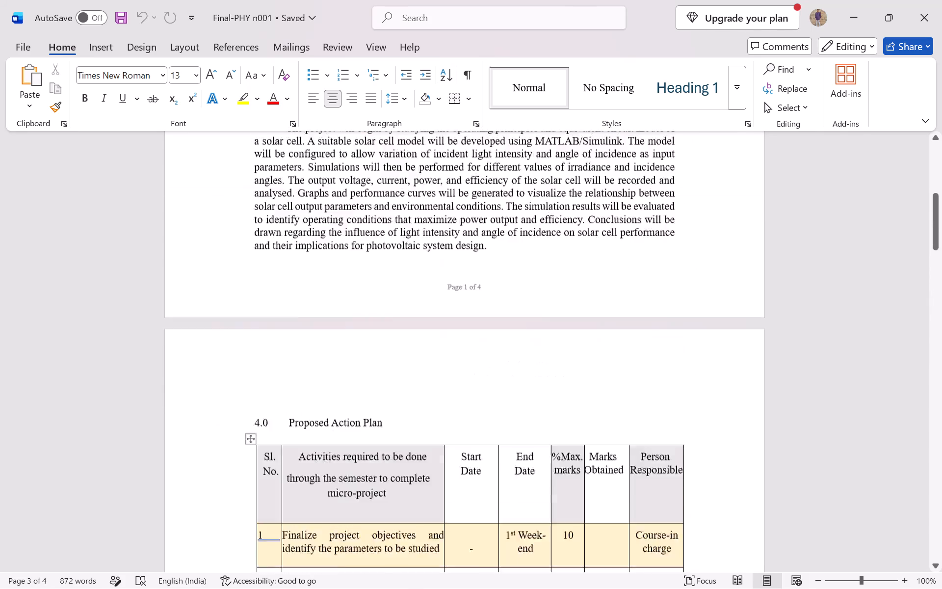
pyautogui.scroll(6, 340, 393)
pyautogui.scroll(-4, 340, 393)
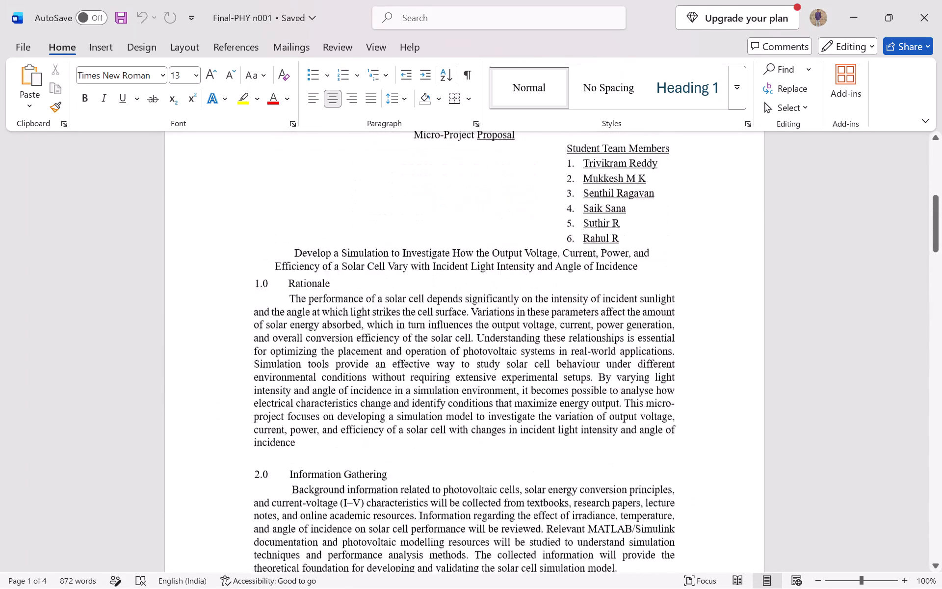
pyautogui.scroll(-5, 340, 393)
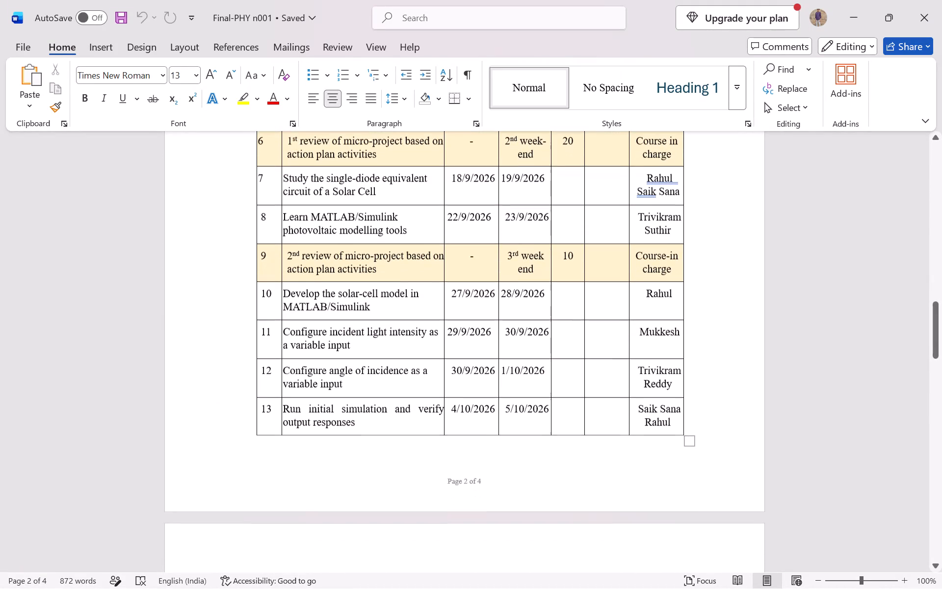
pyautogui.scroll(-1, 340, 393)
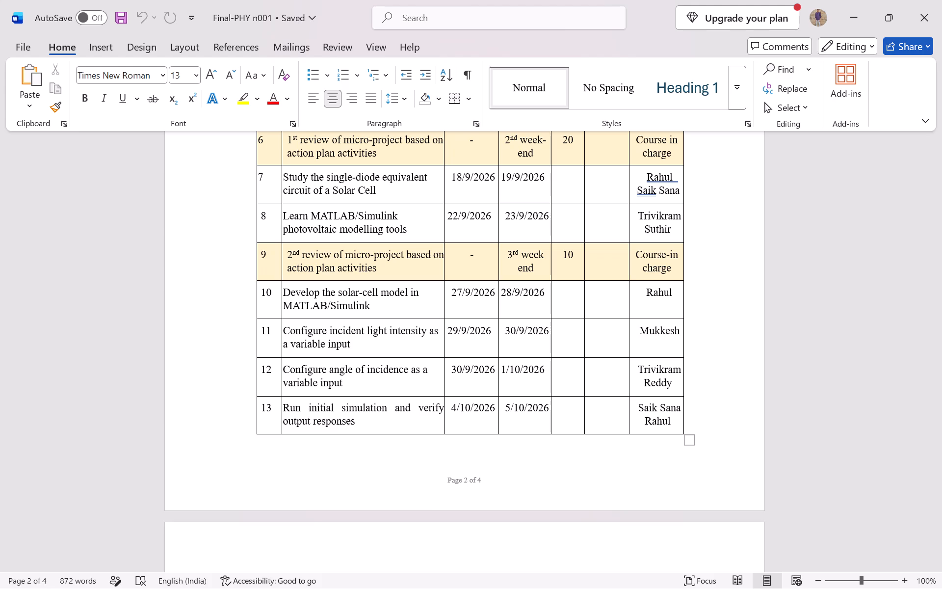
pyautogui.scroll(-1, 489, 461)
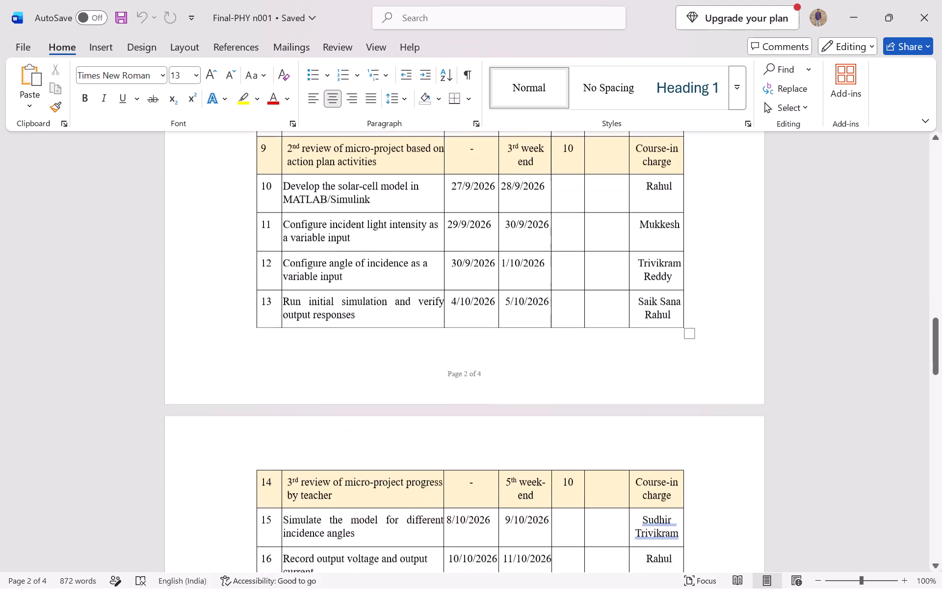
pyautogui.scroll(-3, 489, 461)
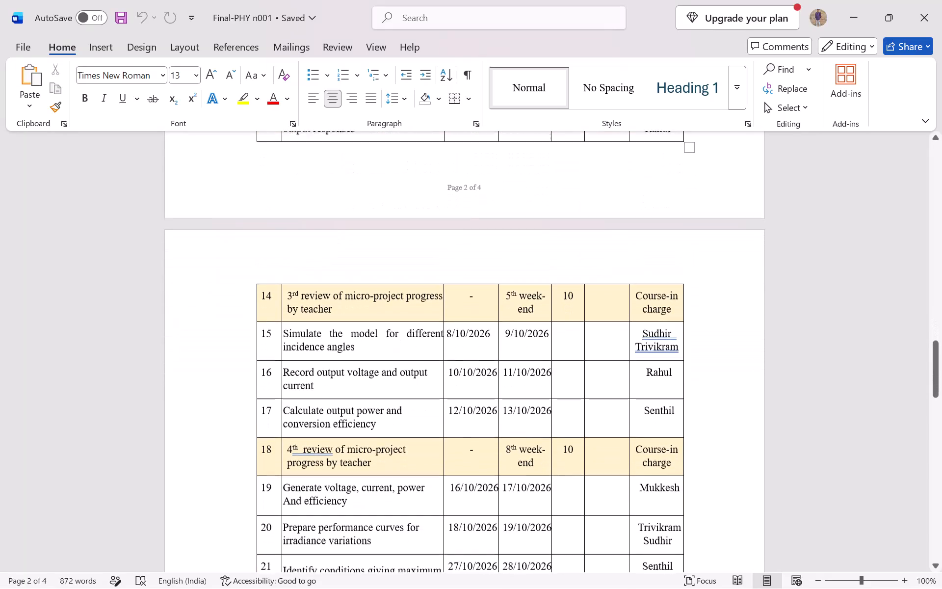